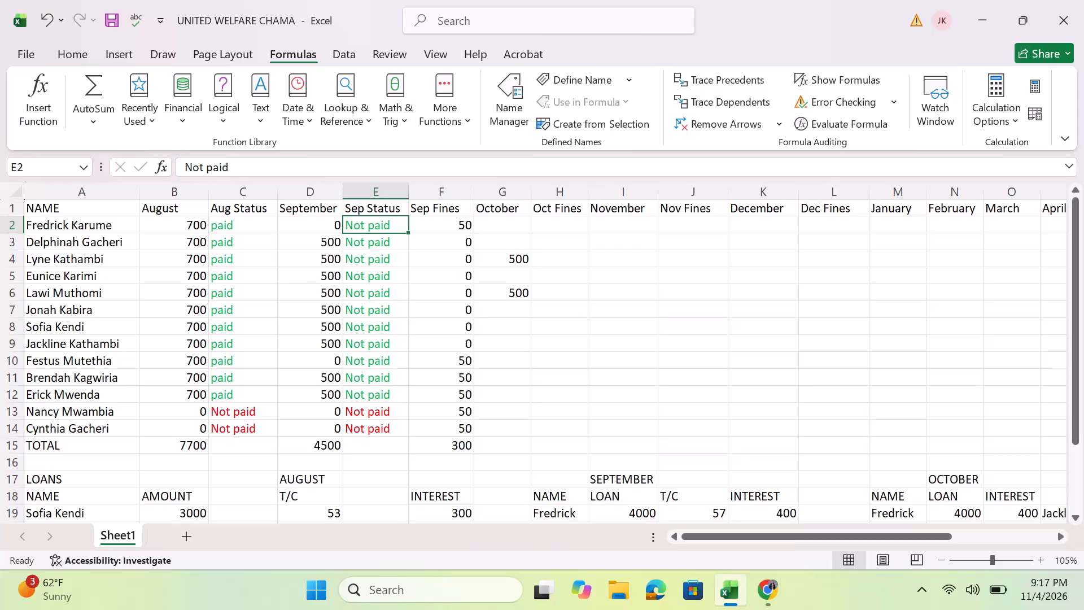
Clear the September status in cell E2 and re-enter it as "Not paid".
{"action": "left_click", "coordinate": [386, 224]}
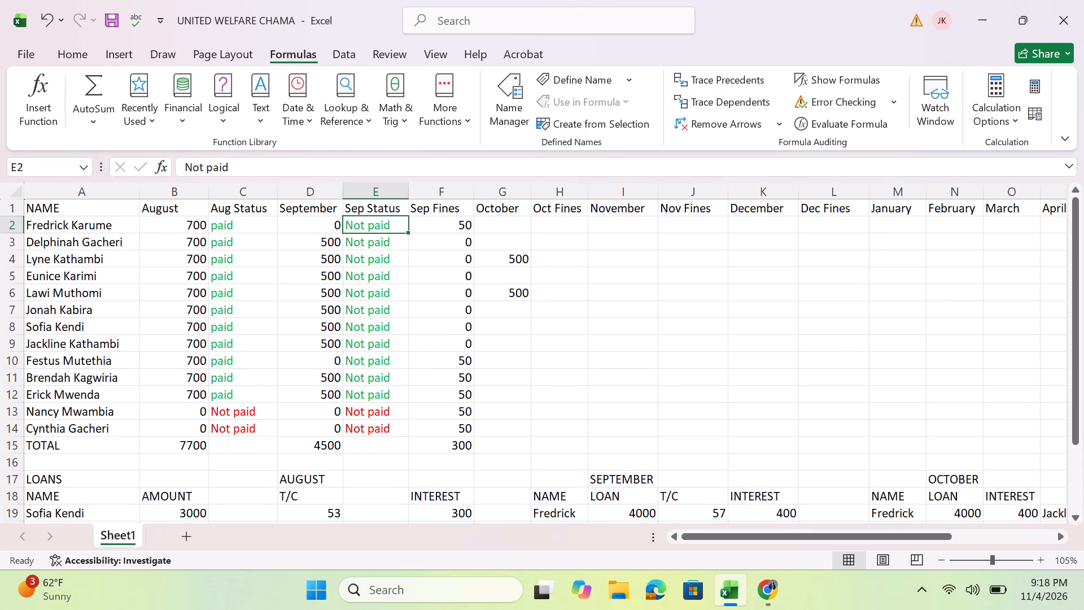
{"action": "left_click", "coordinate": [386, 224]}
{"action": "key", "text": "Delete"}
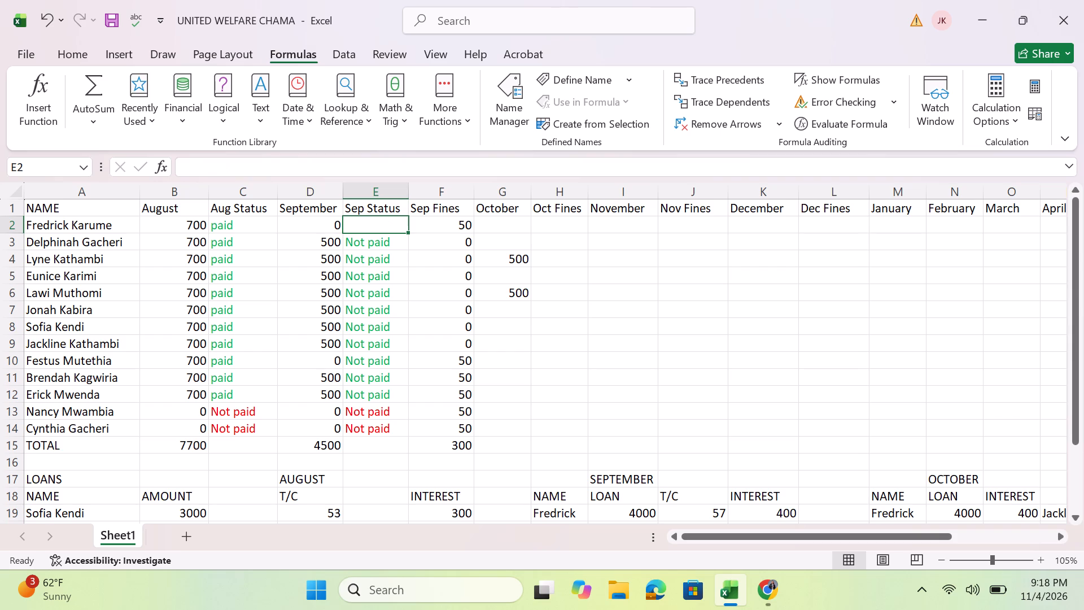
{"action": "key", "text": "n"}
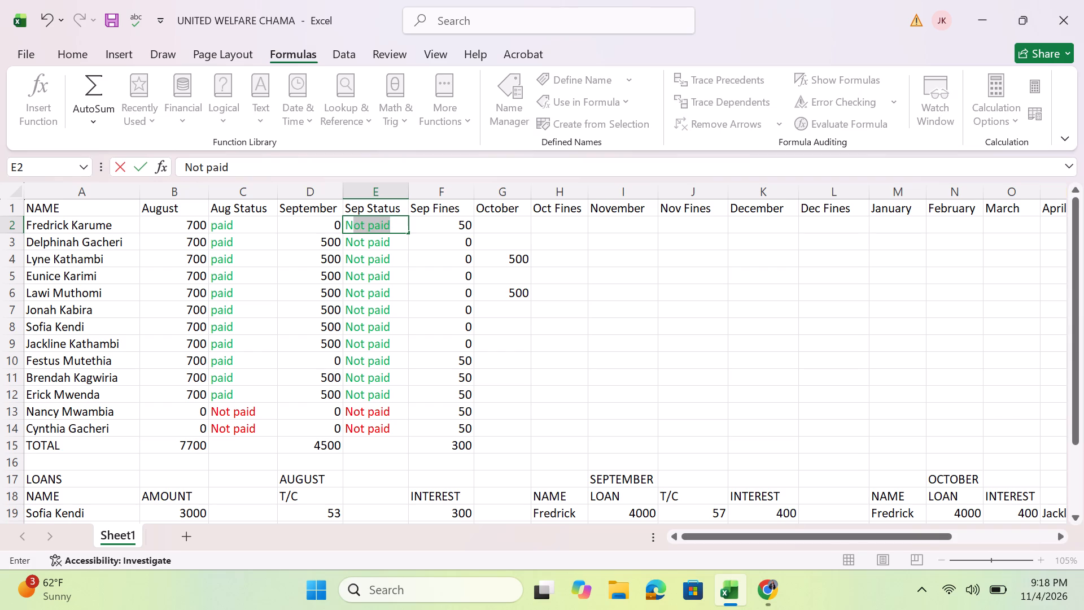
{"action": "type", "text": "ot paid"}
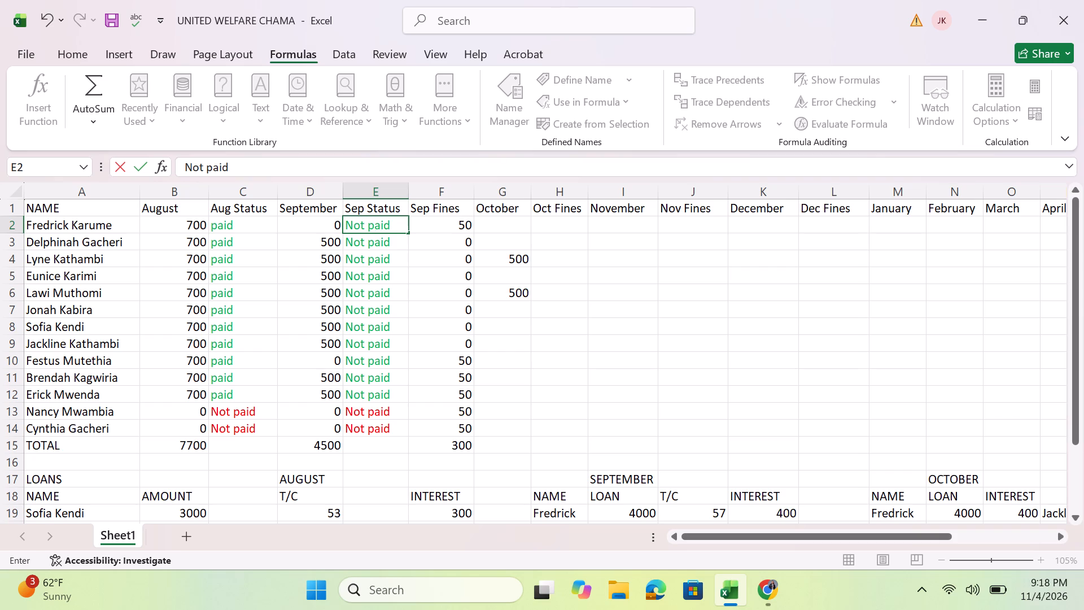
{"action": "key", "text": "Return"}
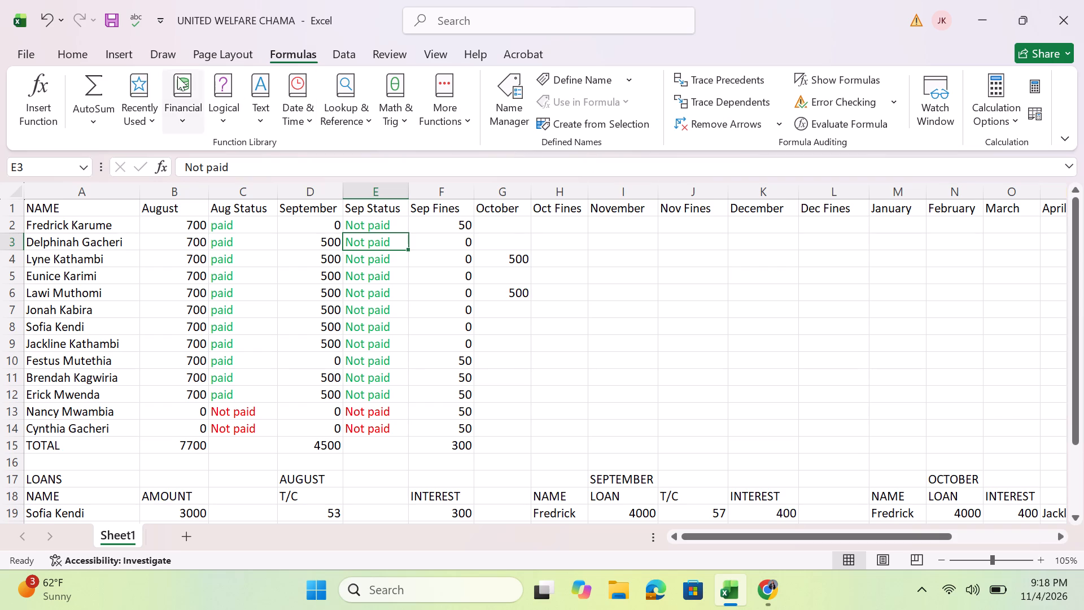
Review the conditional formatting rules that apply to the Sep Status cells.
{"action": "left_click", "coordinate": [72, 53]}
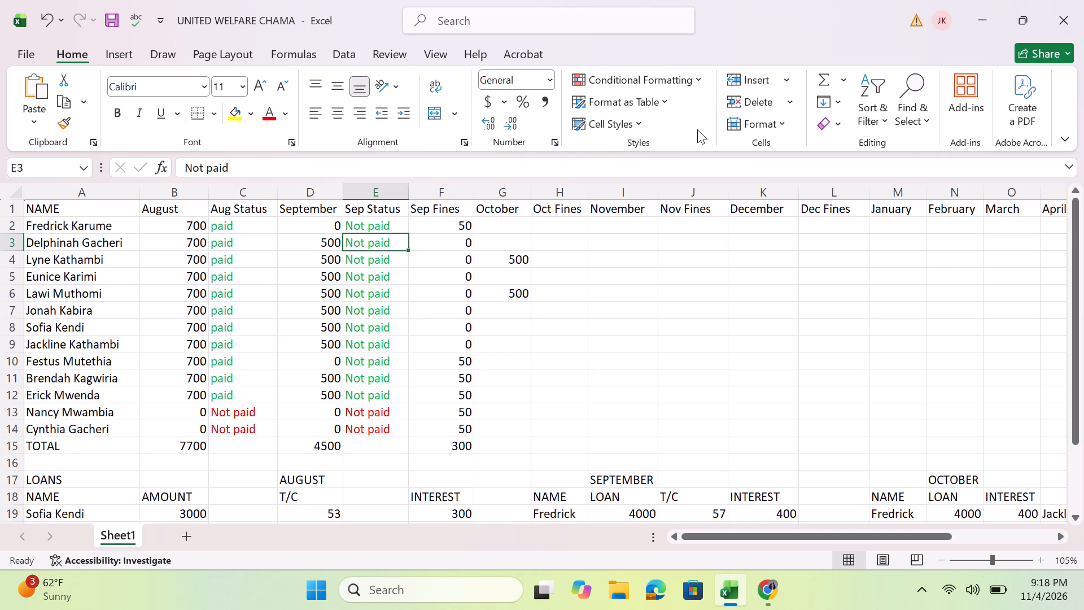
{"action": "left_click", "coordinate": [652, 81]}
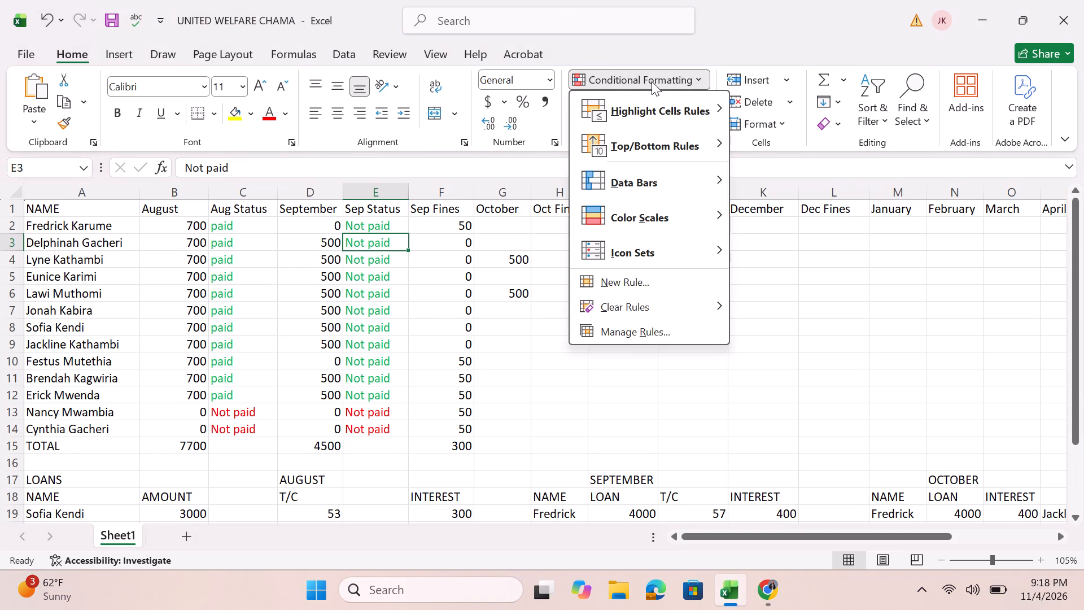
{"action": "left_click", "coordinate": [666, 329]}
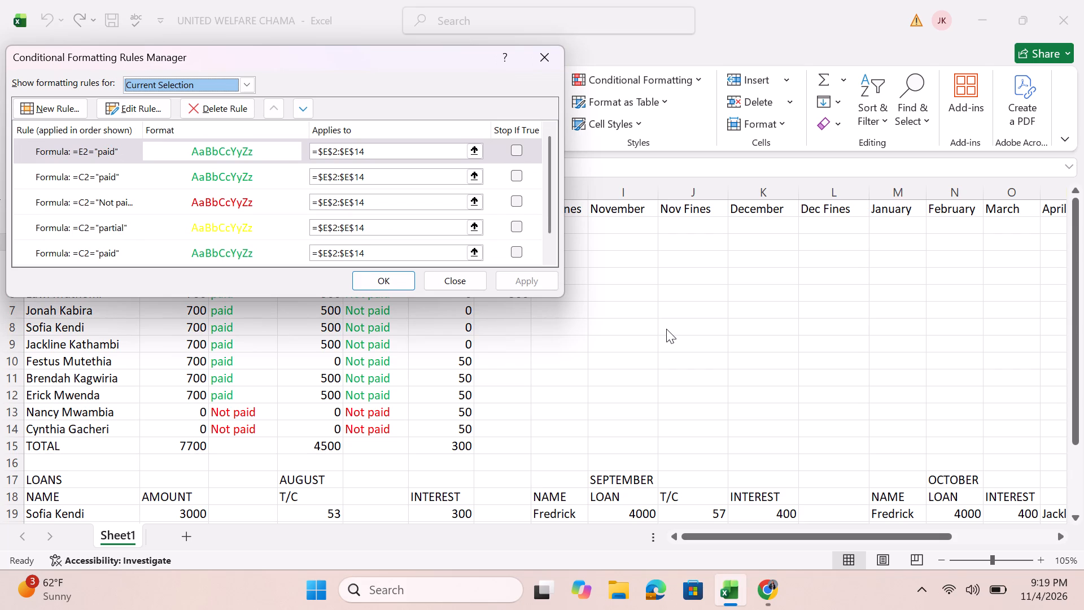
{"action": "left_click", "coordinate": [750, 426]}
{"action": "left_click", "coordinate": [569, 351]}
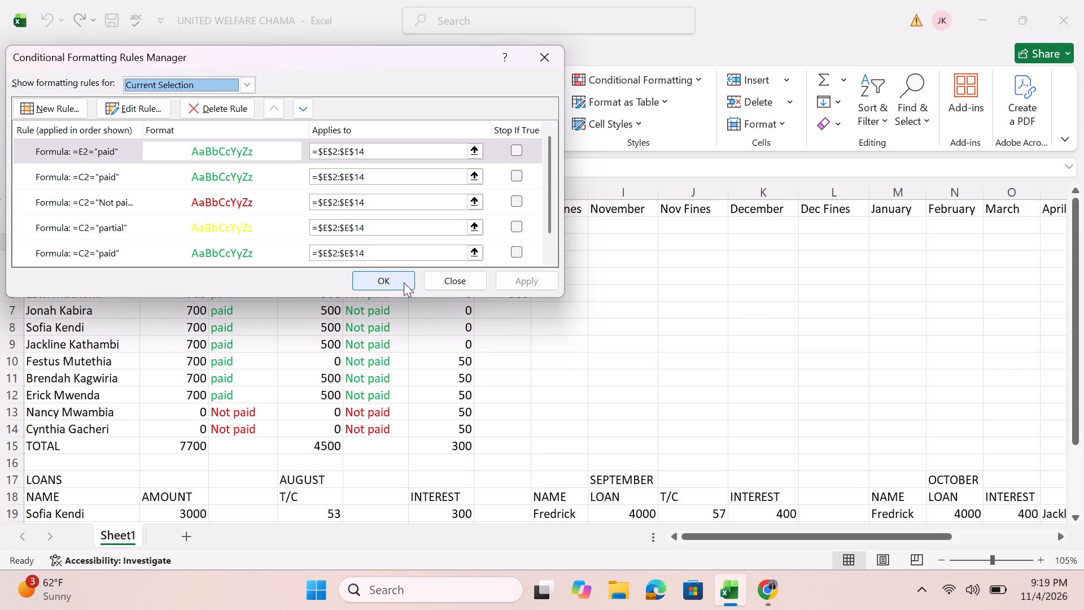
{"action": "left_click", "coordinate": [441, 277]}
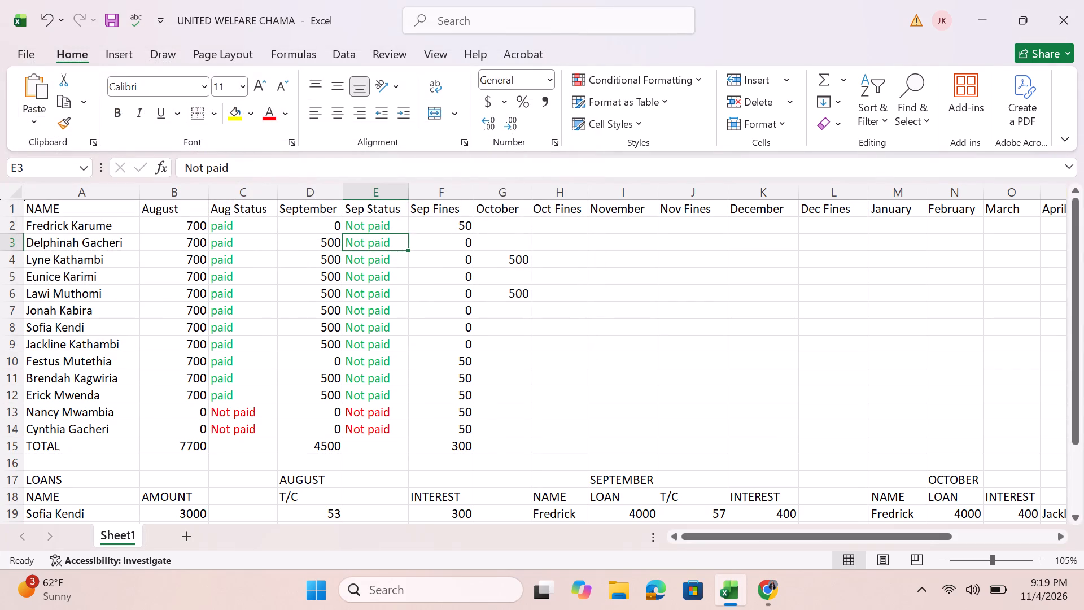
For E2:E14, delete the =E2="paid" conditional formatting rule and the first of the two =C2="paid" rules.
{"action": "left_click", "coordinate": [386, 229]}
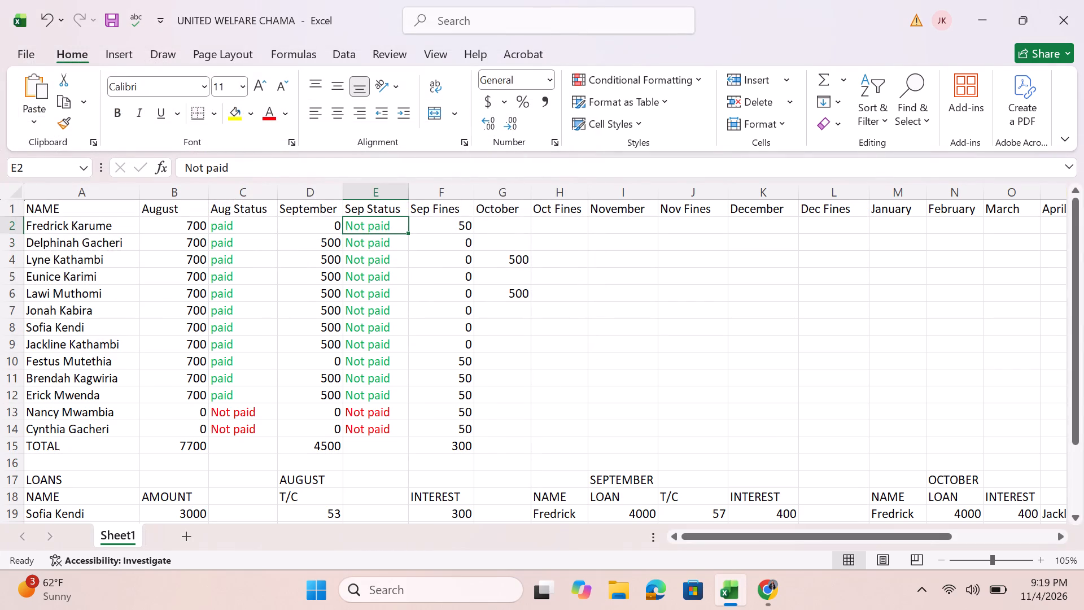
{"action": "left_click_drag", "start_coordinate": [386, 229], "coordinate": [399, 434]}
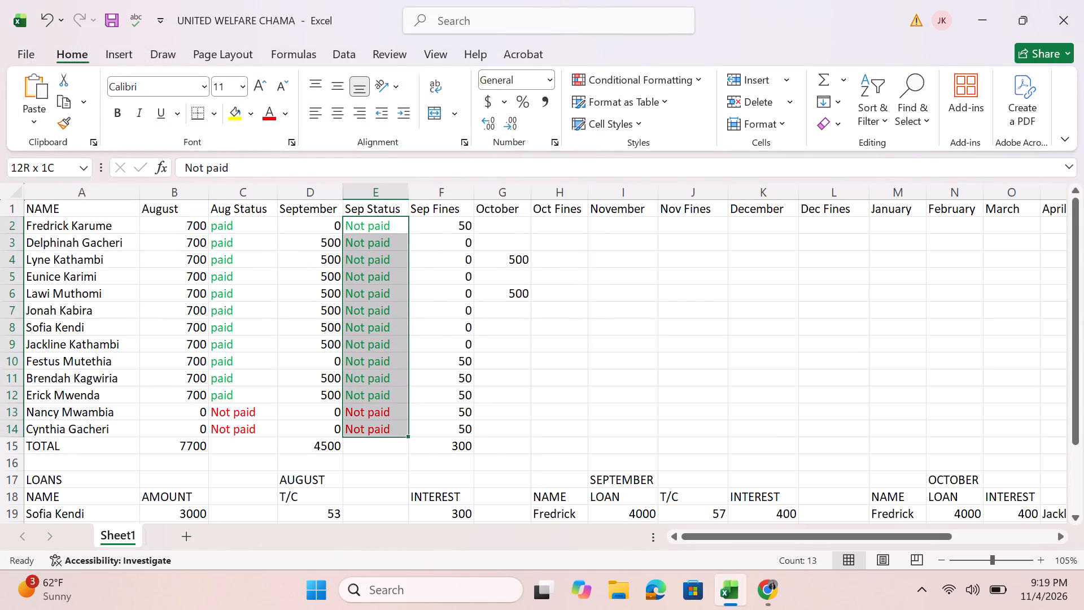
{"action": "left_click_drag", "start_coordinate": [399, 434], "coordinate": [399, 434]}
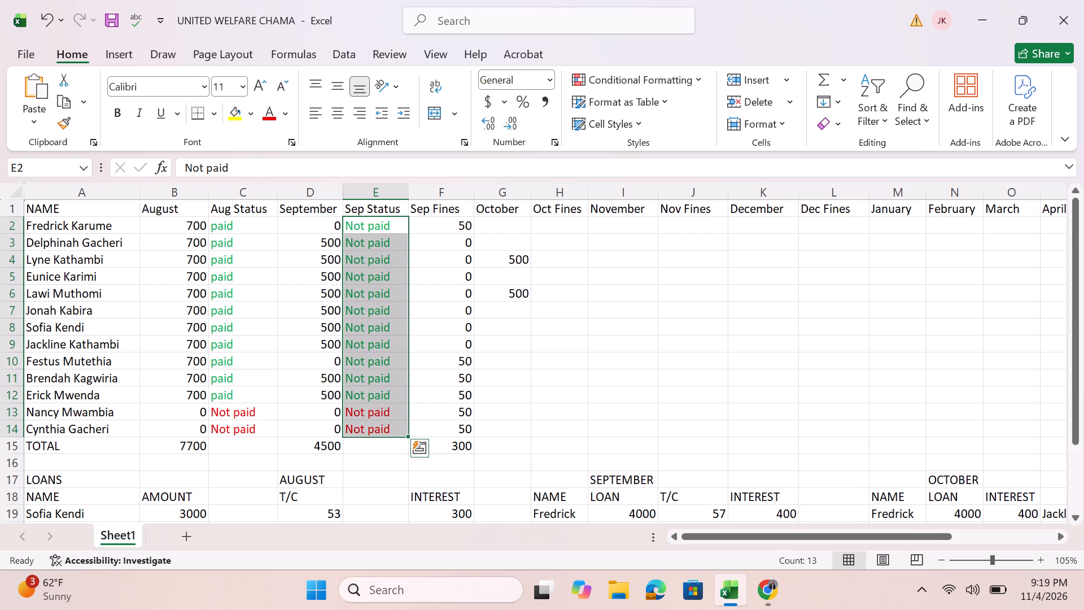
{"action": "left_click", "coordinate": [649, 81]}
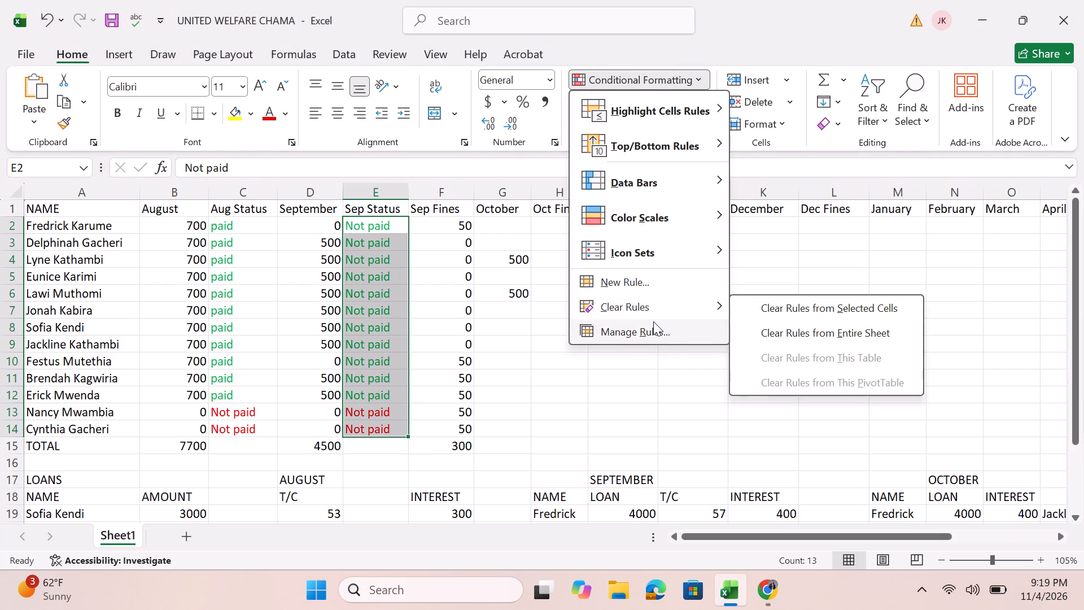
{"action": "left_click", "coordinate": [653, 321]}
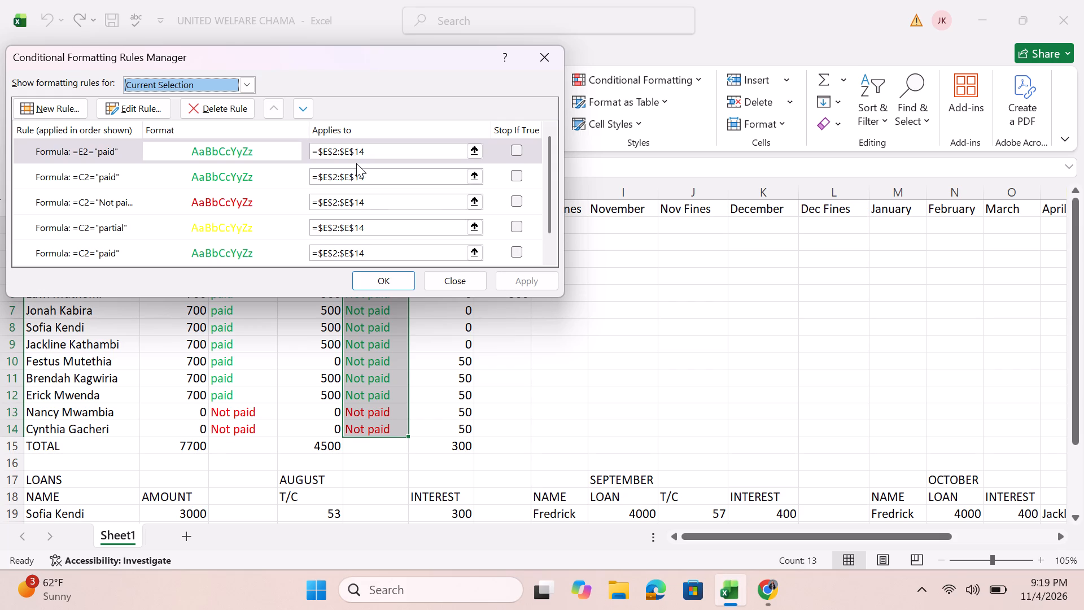
{"action": "left_click", "coordinate": [235, 99]}
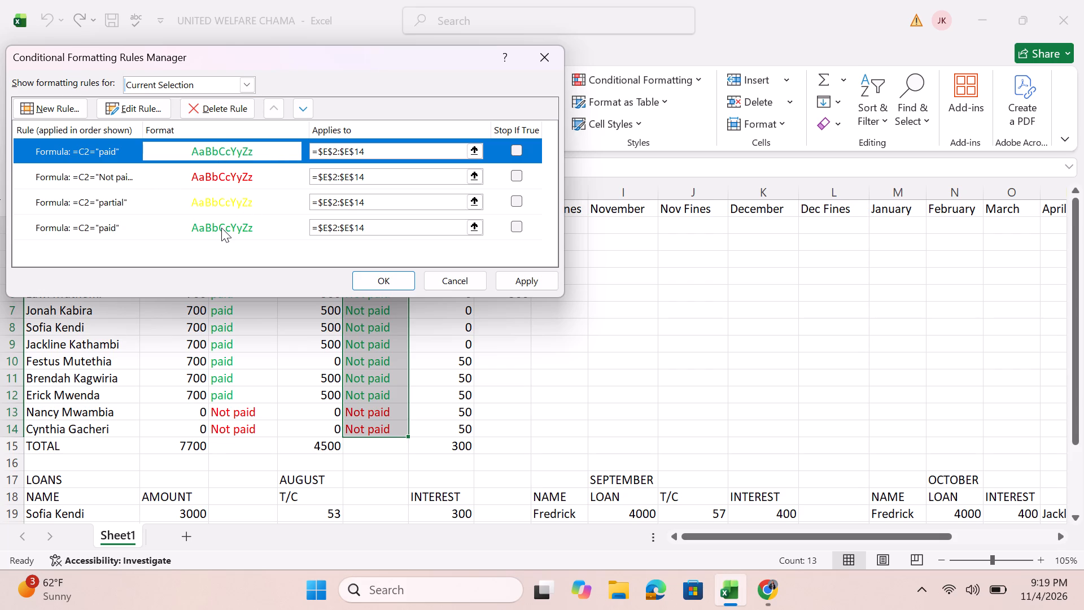
{"action": "left_click", "coordinate": [201, 110]}
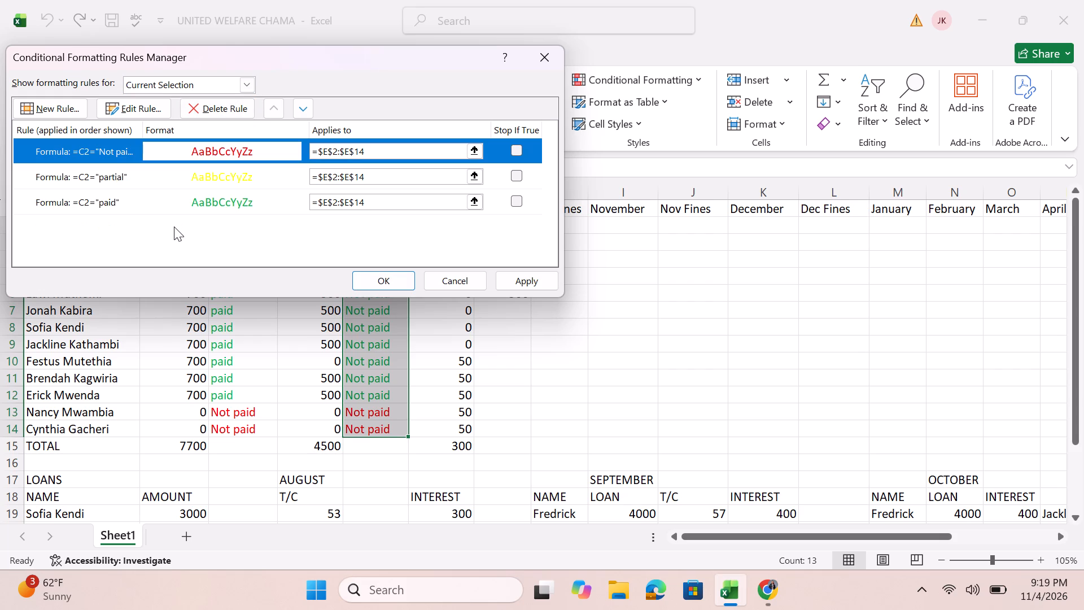
{"action": "left_click", "coordinate": [174, 226]}
{"action": "left_click", "coordinate": [174, 226]}
{"action": "left_click", "coordinate": [396, 99]}
{"action": "double_click", "coordinate": [399, 83]}
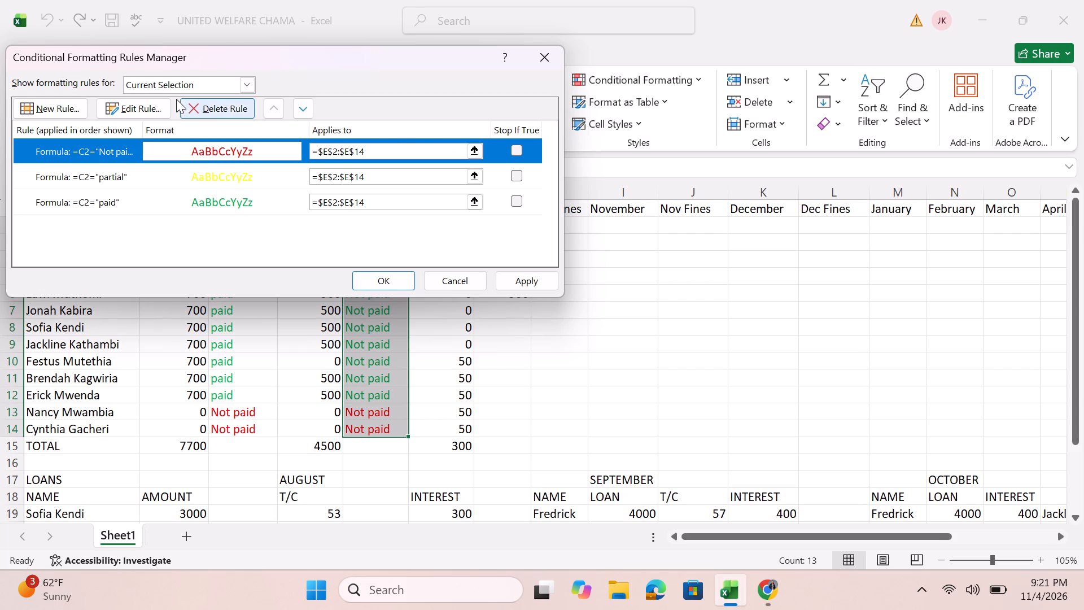
Set the font colour of the =C2="Not paid" rule to standard dark red and apply the rule changes to E2:E14.
{"action": "left_click", "coordinate": [154, 103]}
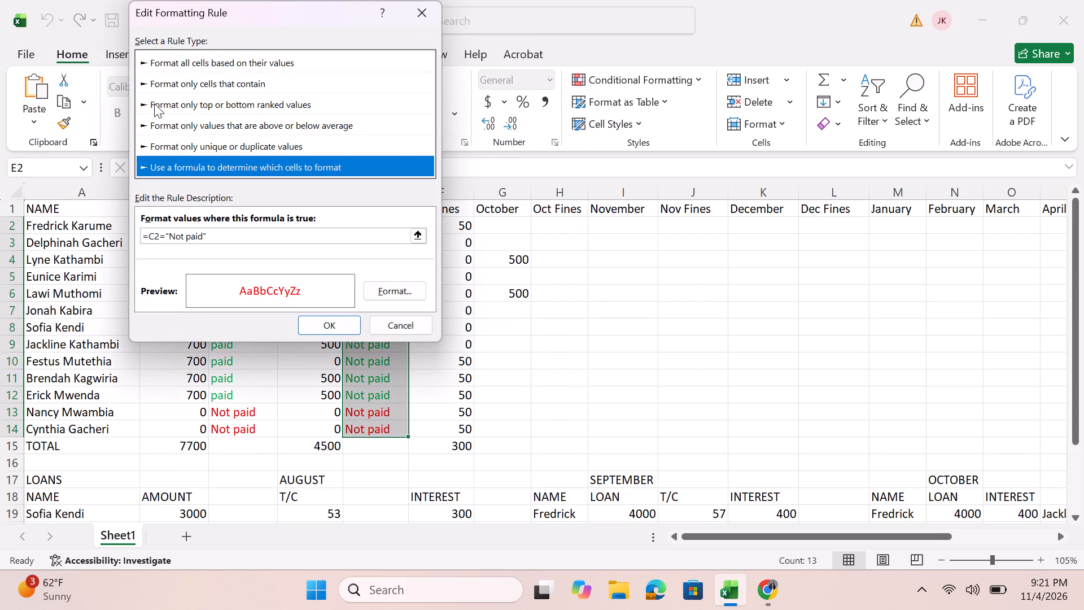
{"action": "left_click", "coordinate": [404, 296]}
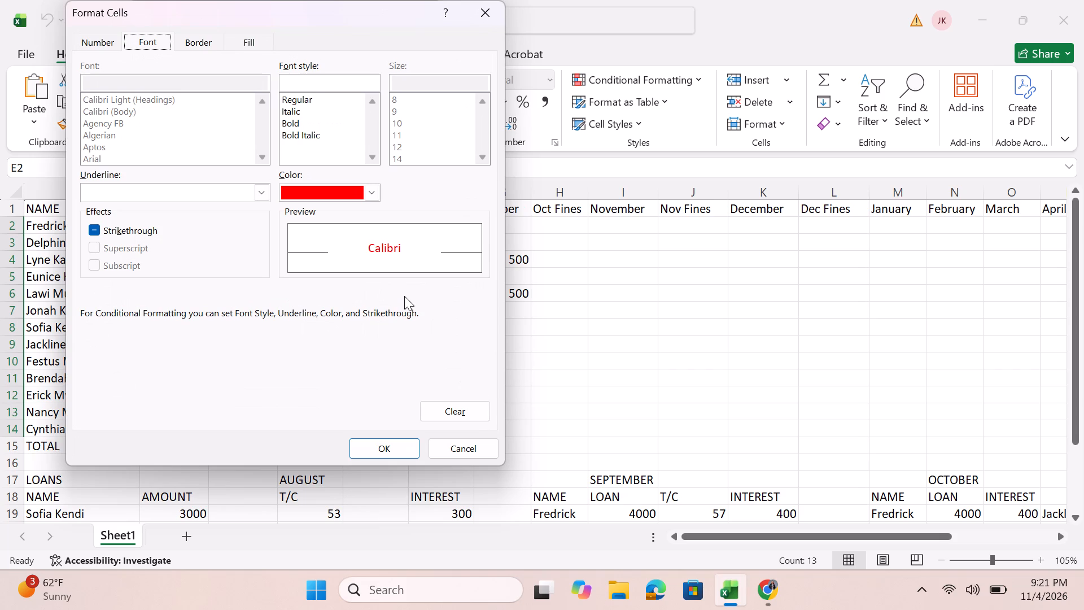
{"action": "left_click", "coordinate": [364, 193]}
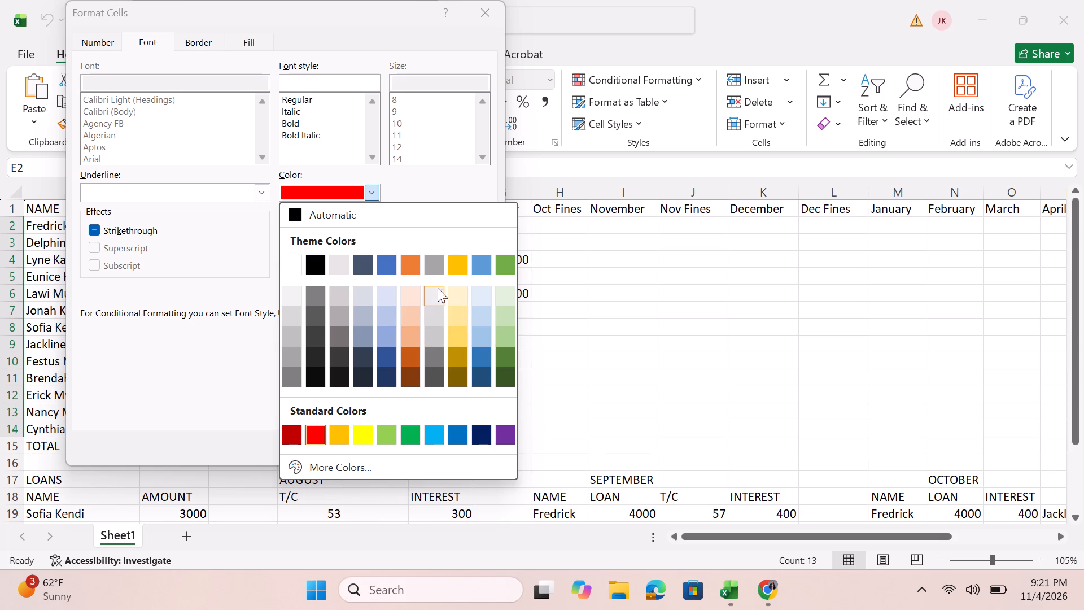
{"action": "left_click", "coordinate": [283, 436]}
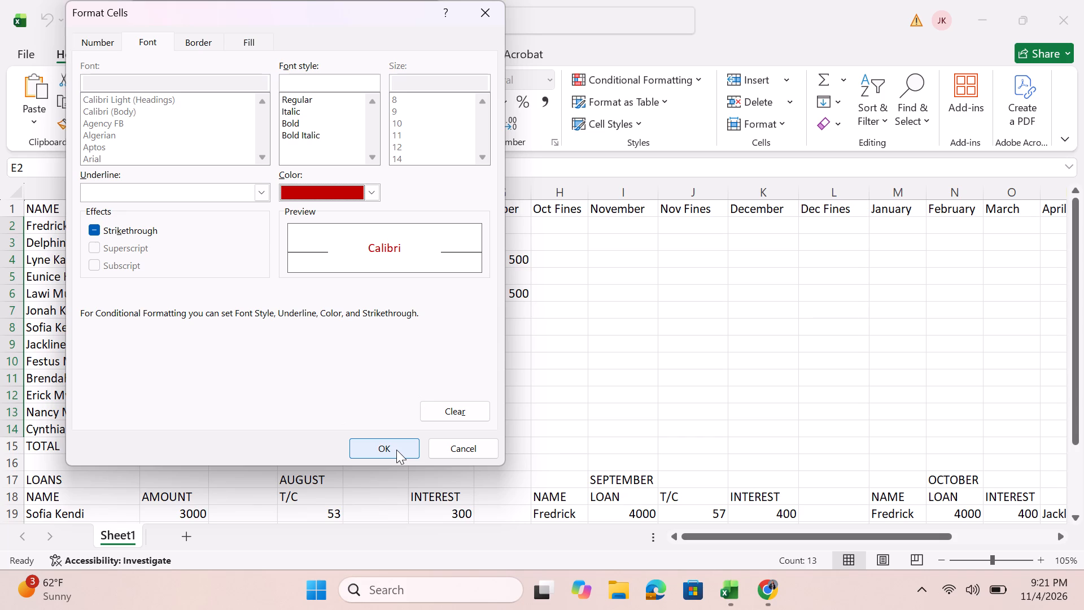
{"action": "left_click", "coordinate": [396, 450]}
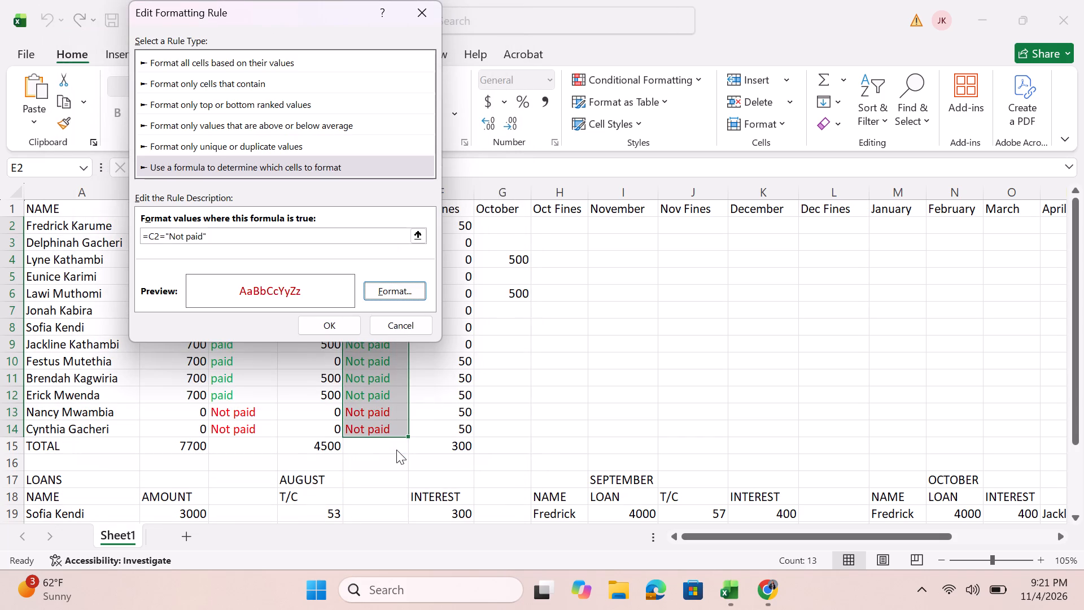
{"action": "left_click", "coordinate": [335, 323]}
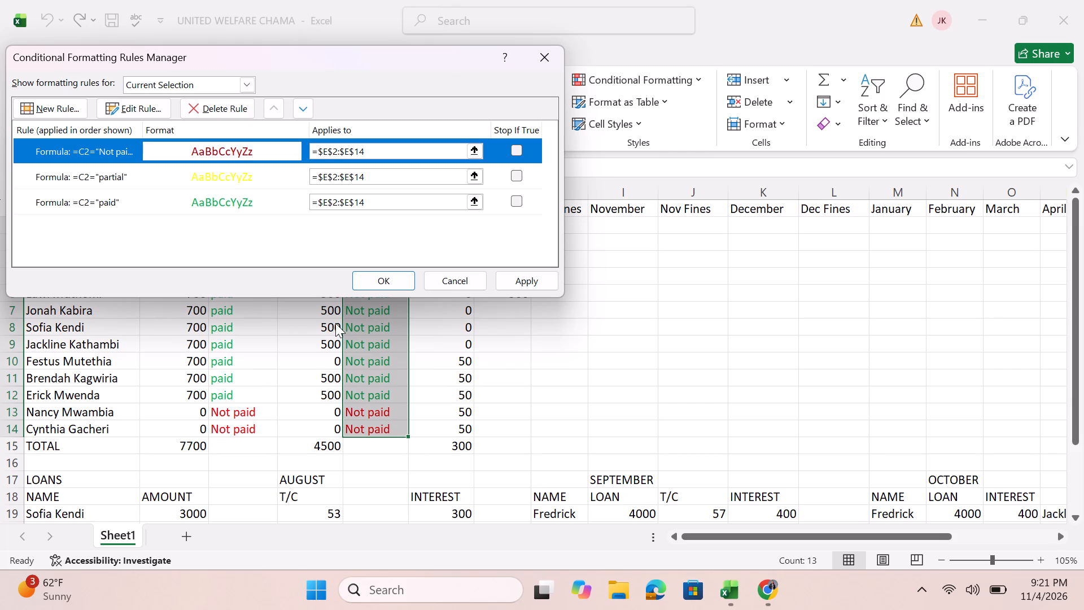
{"action": "left_click", "coordinate": [440, 404]}
{"action": "left_click", "coordinate": [385, 281]}
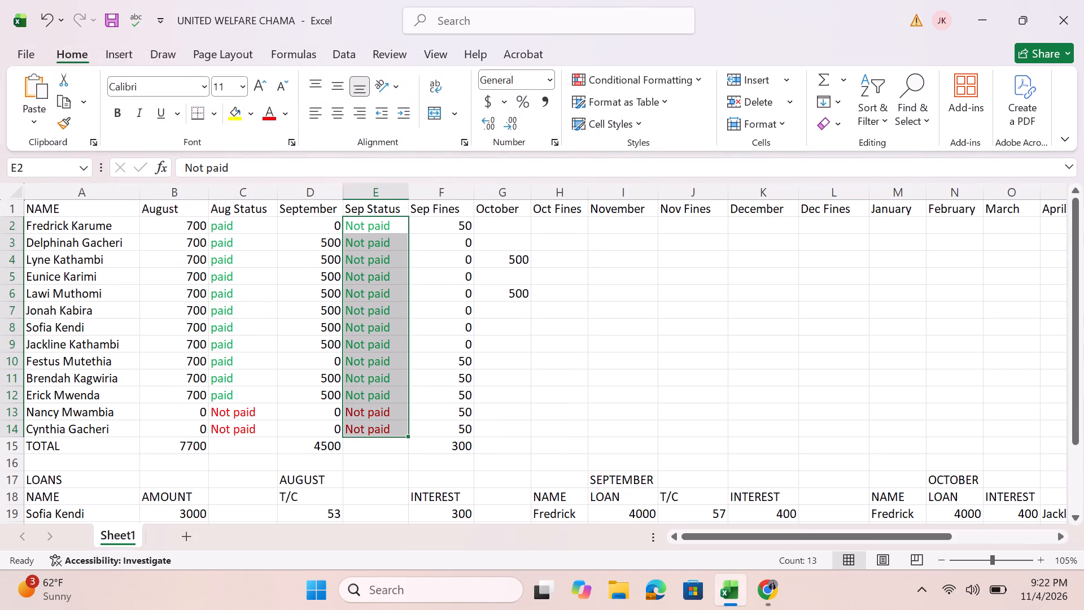
Replace the September status in cell E2 with lowercase "not paid".
{"action": "left_click", "coordinate": [386, 220]}
{"action": "key", "text": "BackSpace"}
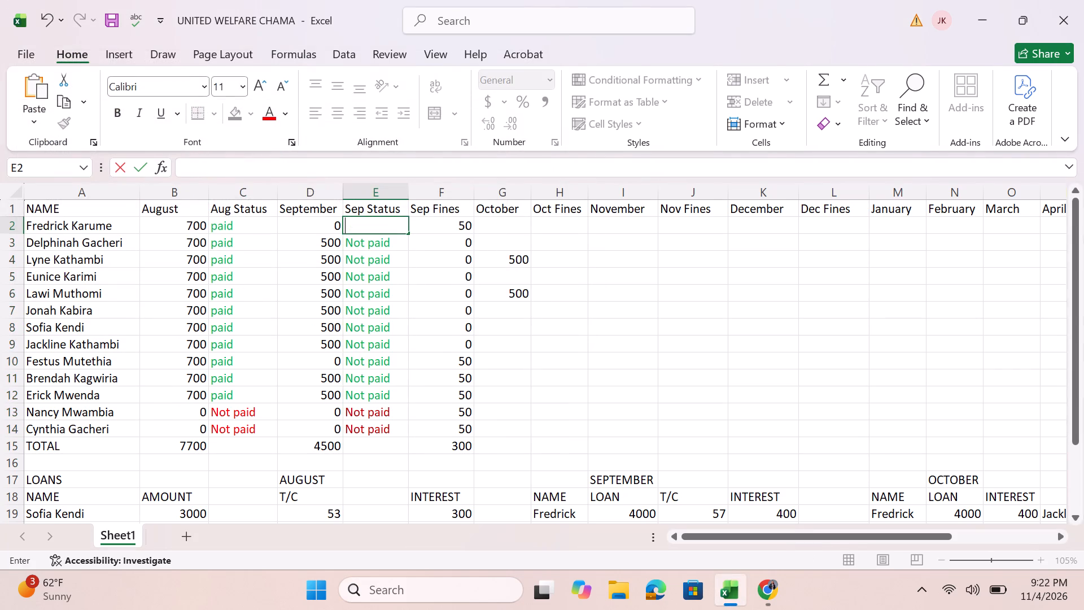
{"action": "key", "text": "n"}
{"action": "type", "text": "ot"}
{"action": "key", "text": "space"}
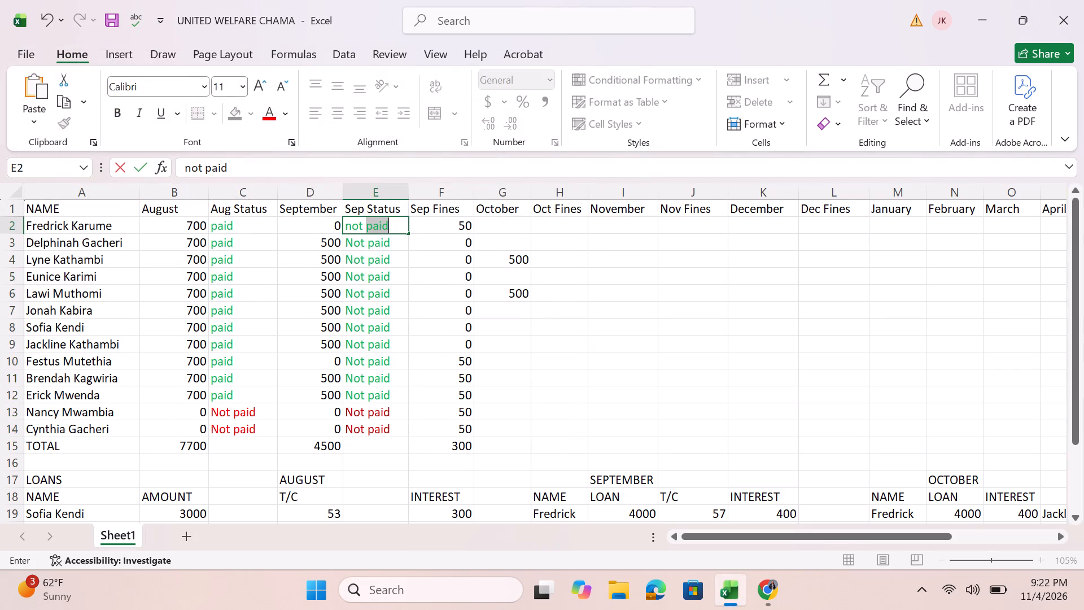
{"action": "key", "text": "p"}
{"action": "type", "text": "aid"}
{"action": "key", "text": "Return"}
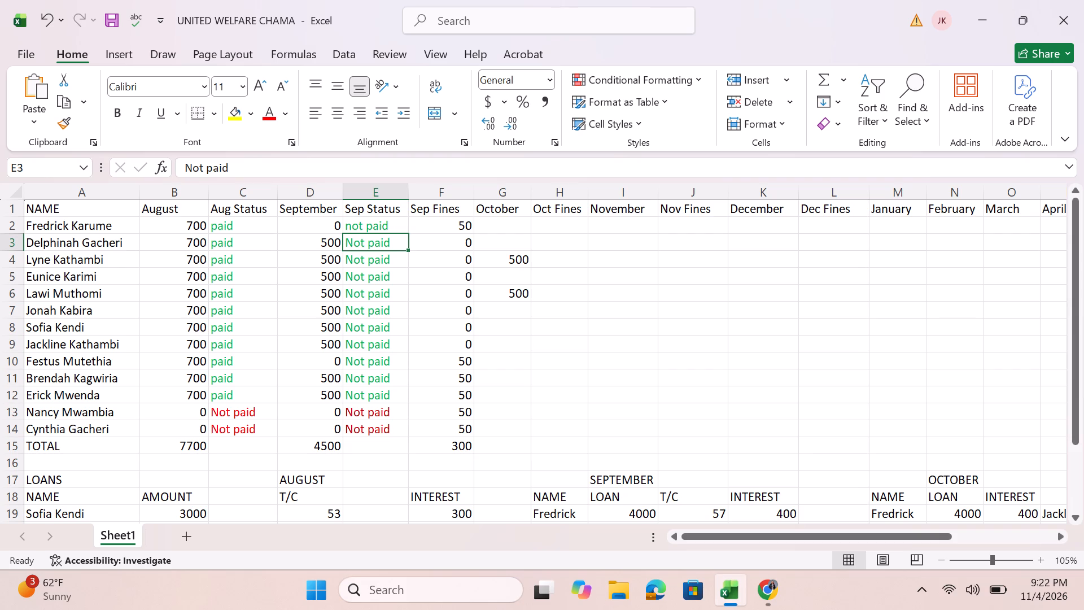
Fill the "not paid" entry from E2 down the Sep Status column.
{"action": "left_click", "coordinate": [401, 221]}
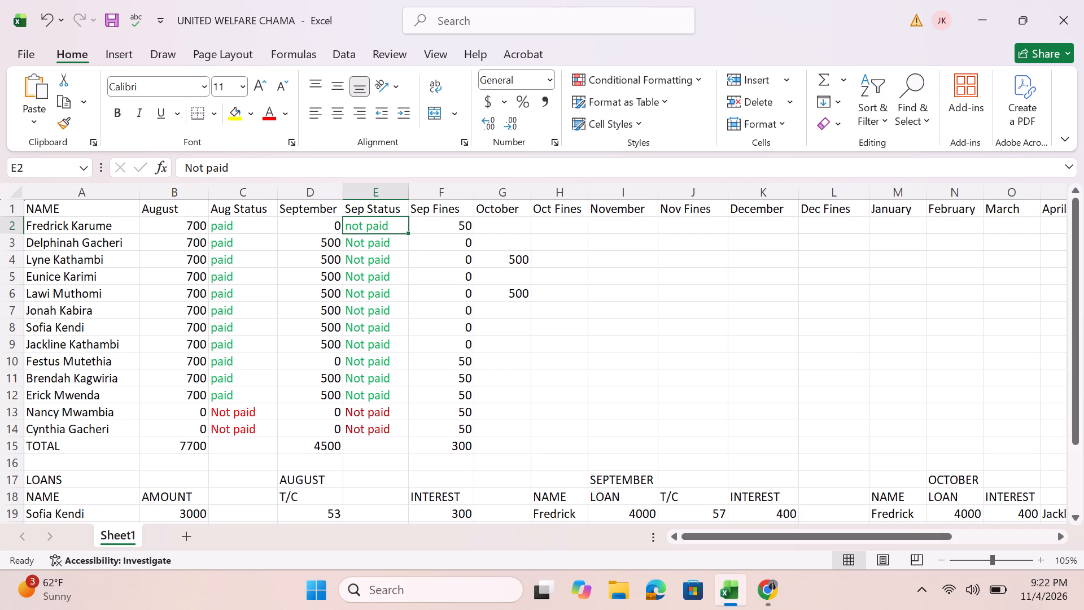
{"action": "left_click_drag", "start_coordinate": [408, 232], "coordinate": [386, 421]}
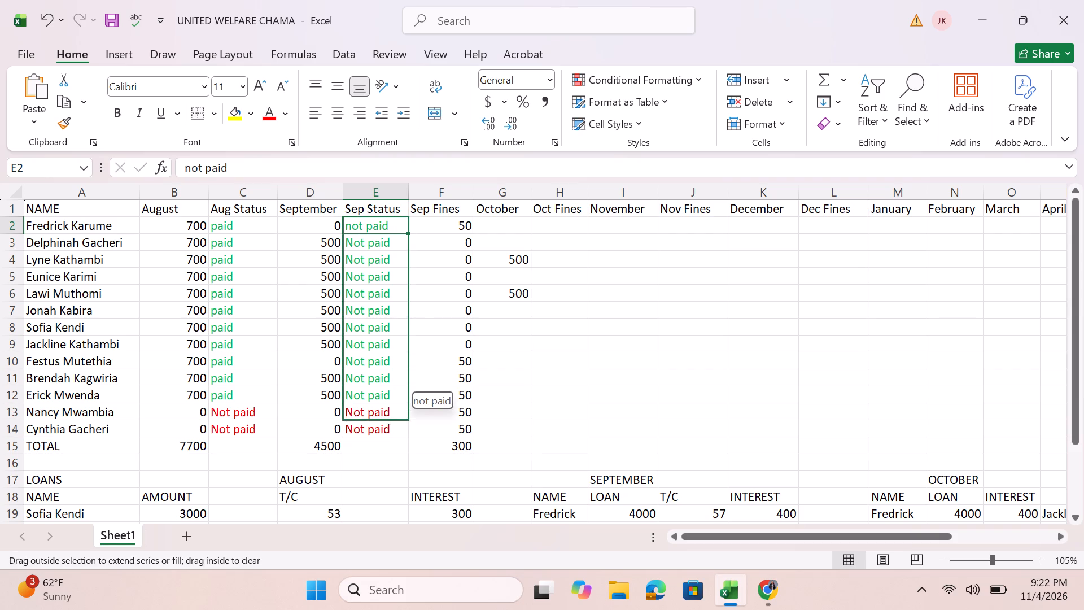
Extend the "not paid" fill in the Sep Status column down to cell E14.
{"action": "left_click_drag", "start_coordinate": [386, 421], "coordinate": [387, 434]}
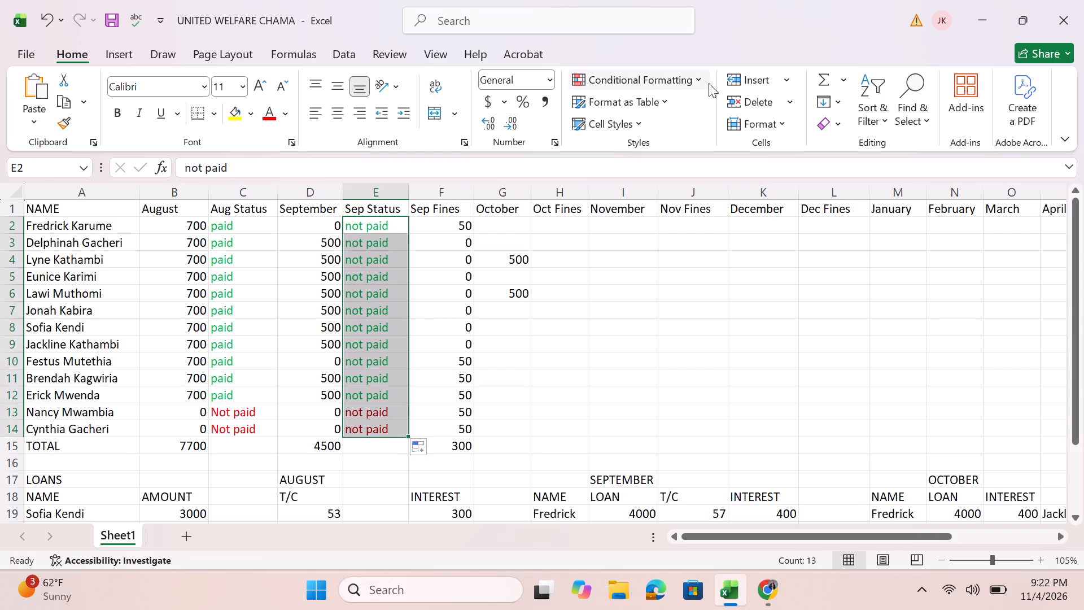
Clear all conditional formatting rules from the Sep Status cells E2:E14, leaving the rest of the sheet's rules in place.
{"action": "left_click", "coordinate": [698, 79]}
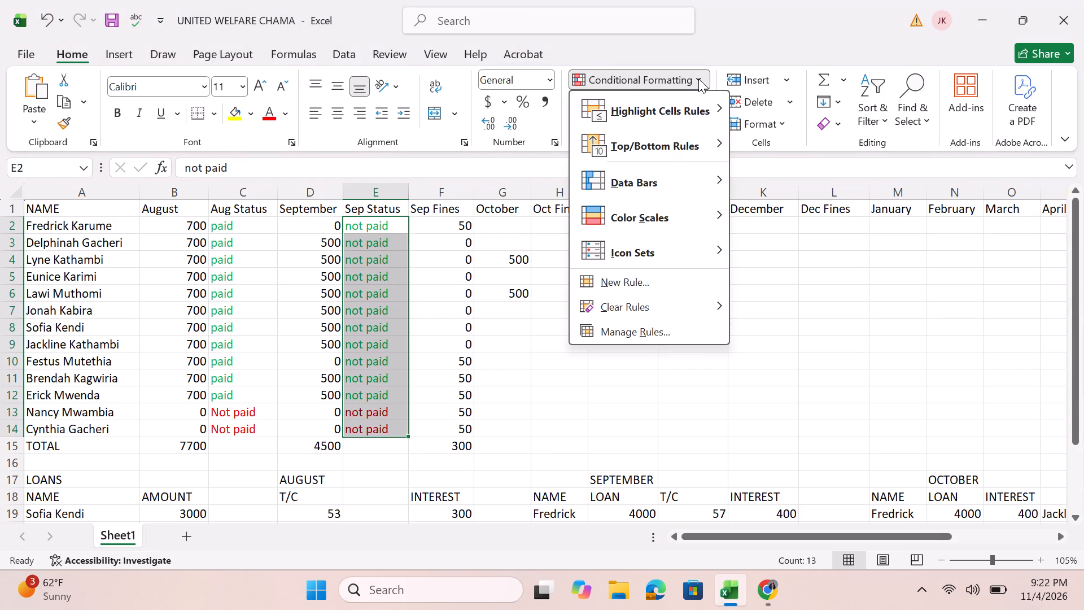
{"action": "left_click", "coordinate": [635, 308]}
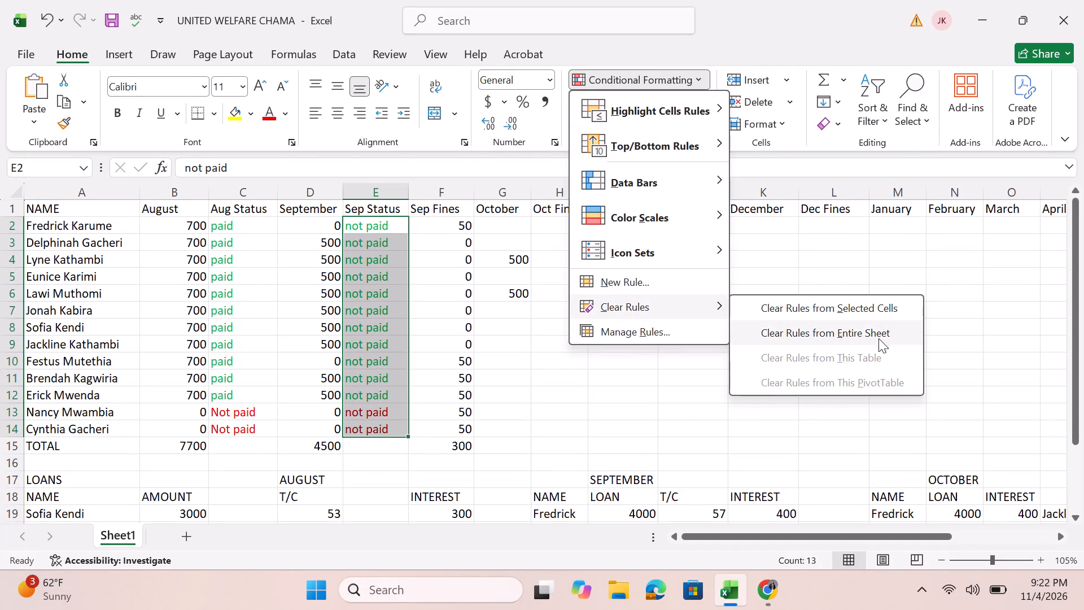
{"action": "left_click", "coordinate": [867, 308]}
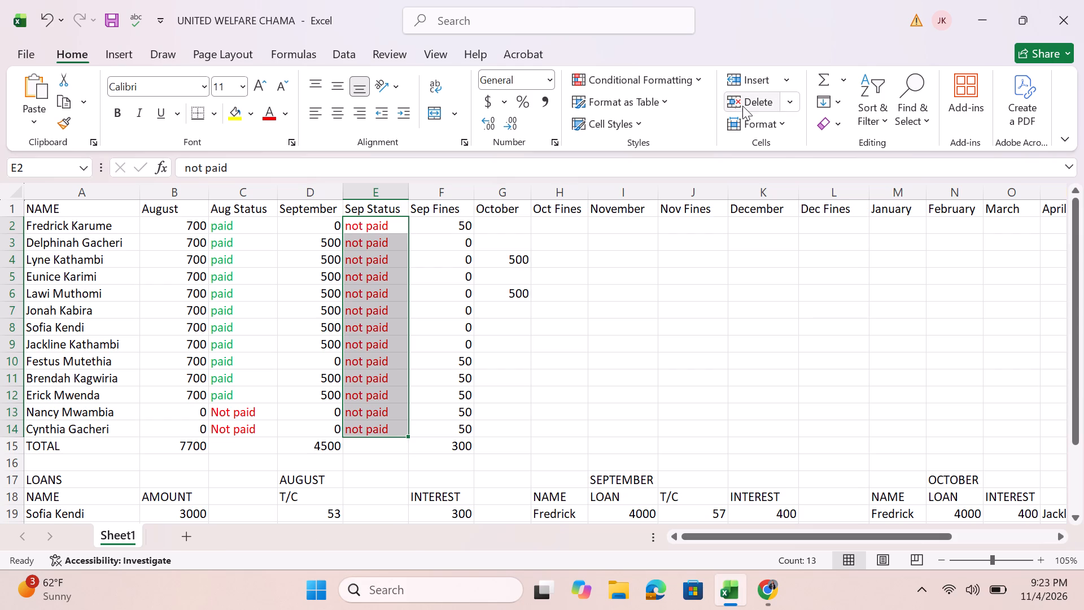
{"action": "left_click", "coordinate": [684, 78]}
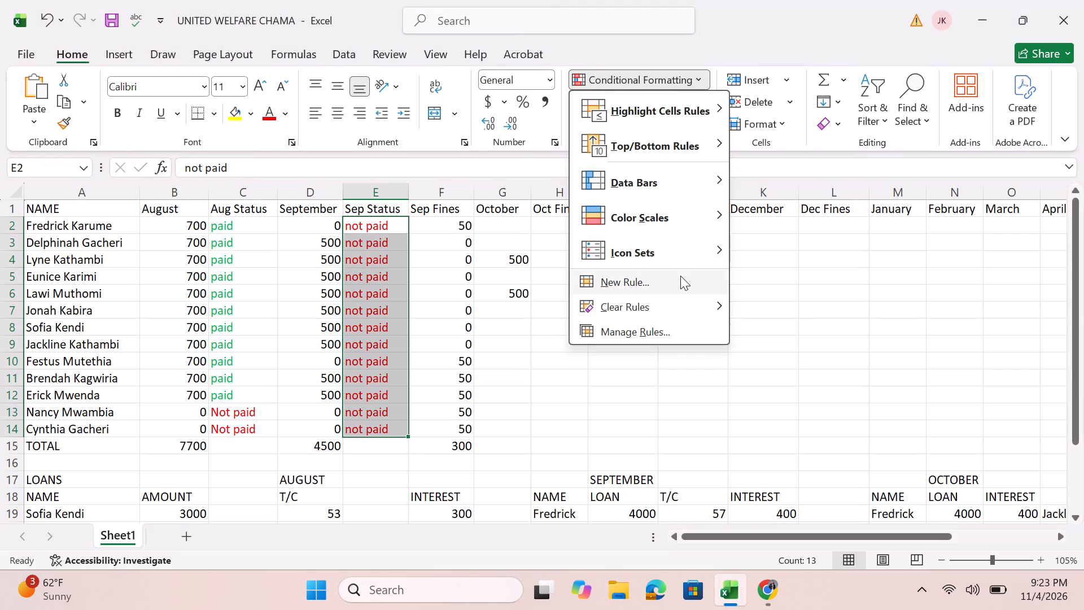
{"action": "left_click", "coordinate": [653, 308]}
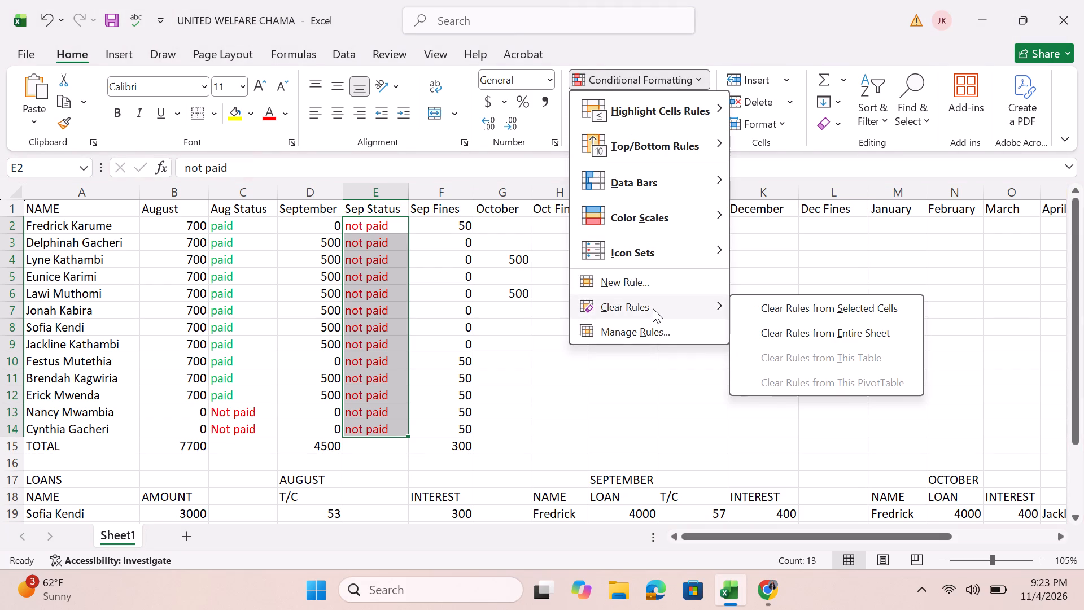
{"action": "left_click", "coordinate": [778, 309]}
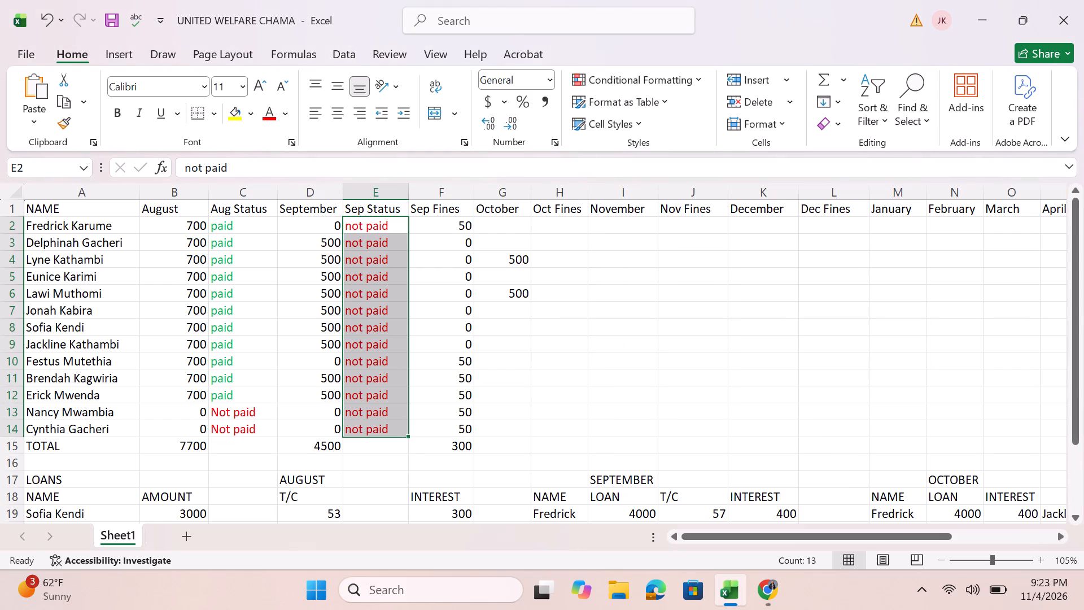
{"action": "left_click", "coordinate": [409, 371]}
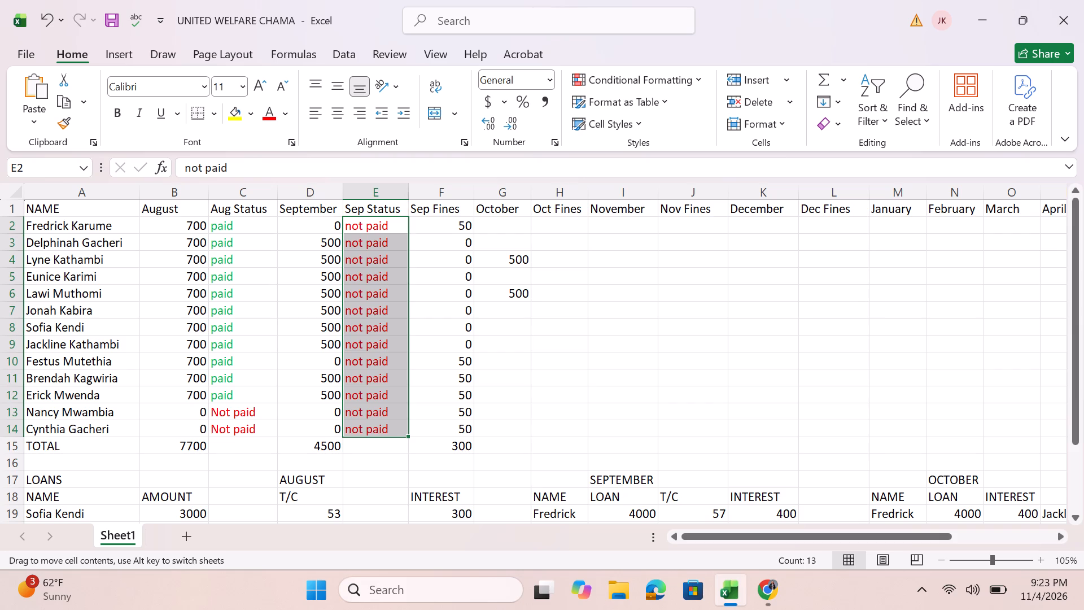
{"action": "left_click", "coordinate": [373, 371]}
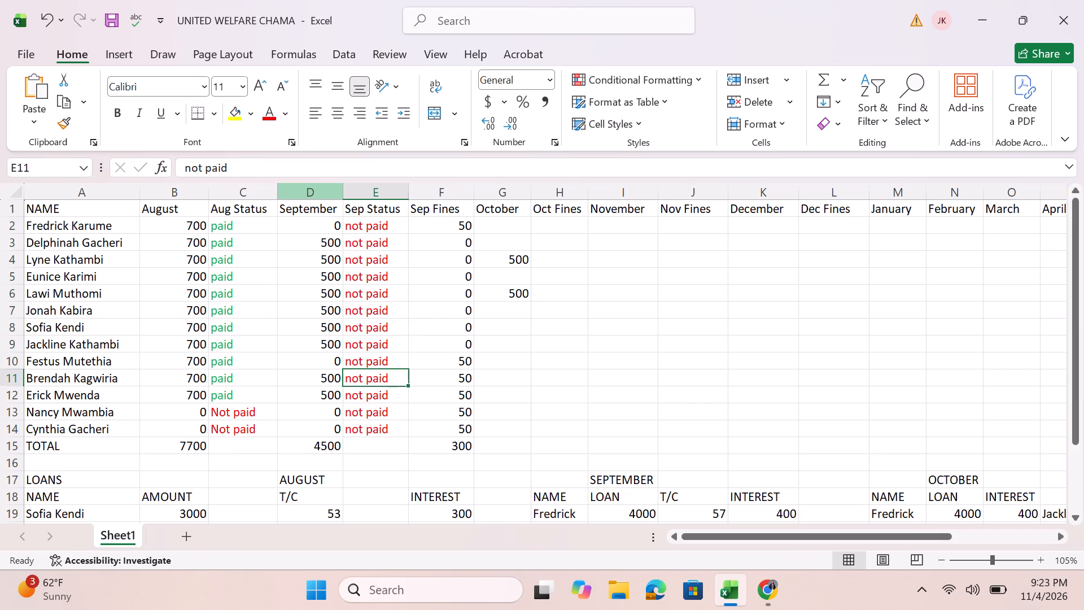
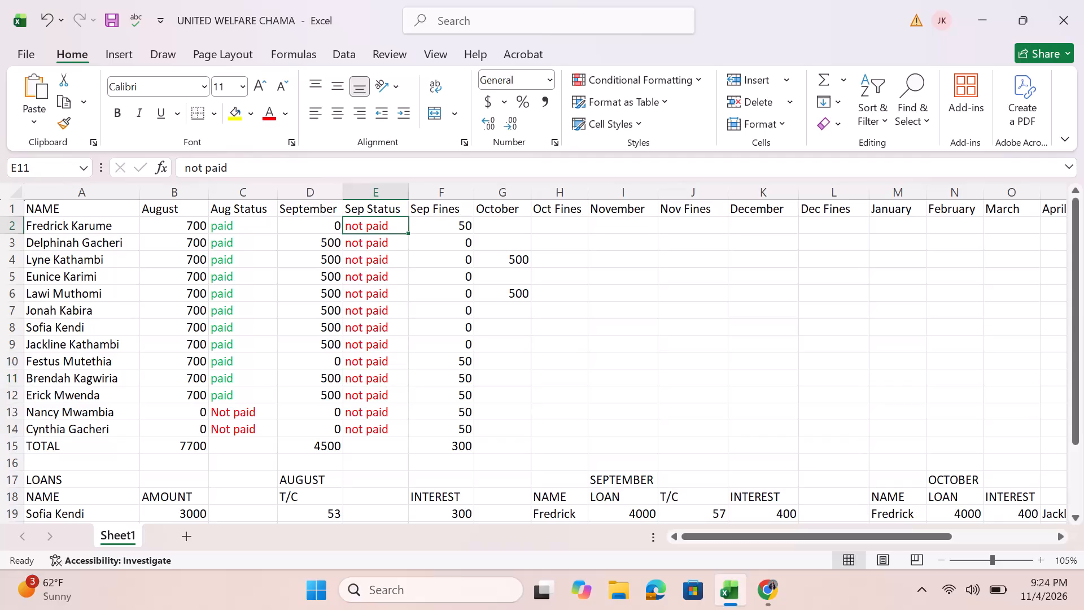
Fill the "not paid" entry from E2 down the Sep Status column to E14.
{"action": "left_click_drag", "start_coordinate": [405, 230], "coordinate": [390, 411]}
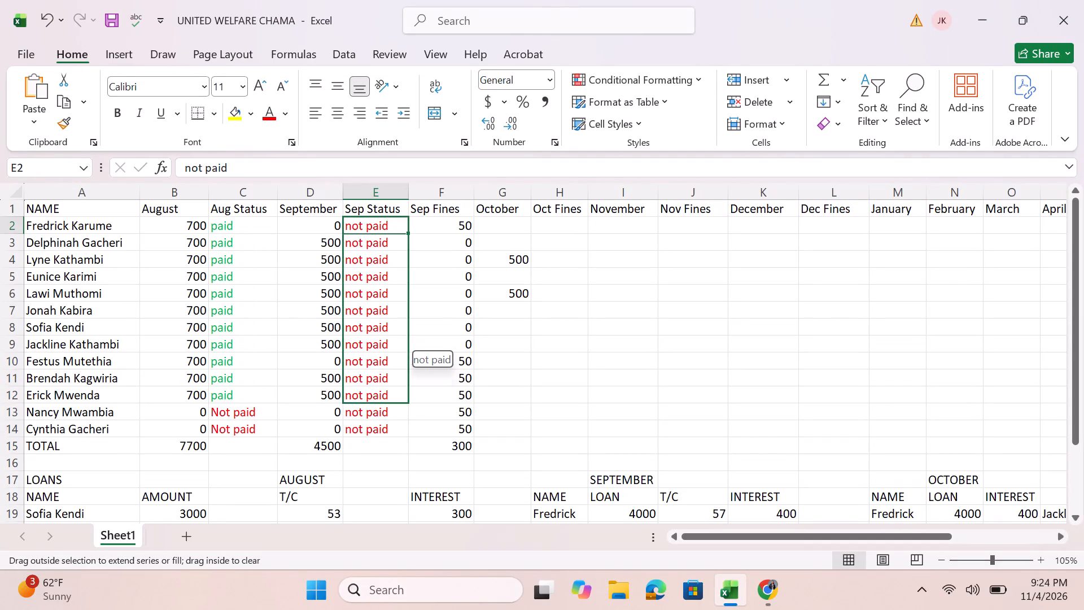
{"action": "left_click_drag", "start_coordinate": [390, 411], "coordinate": [390, 432]}
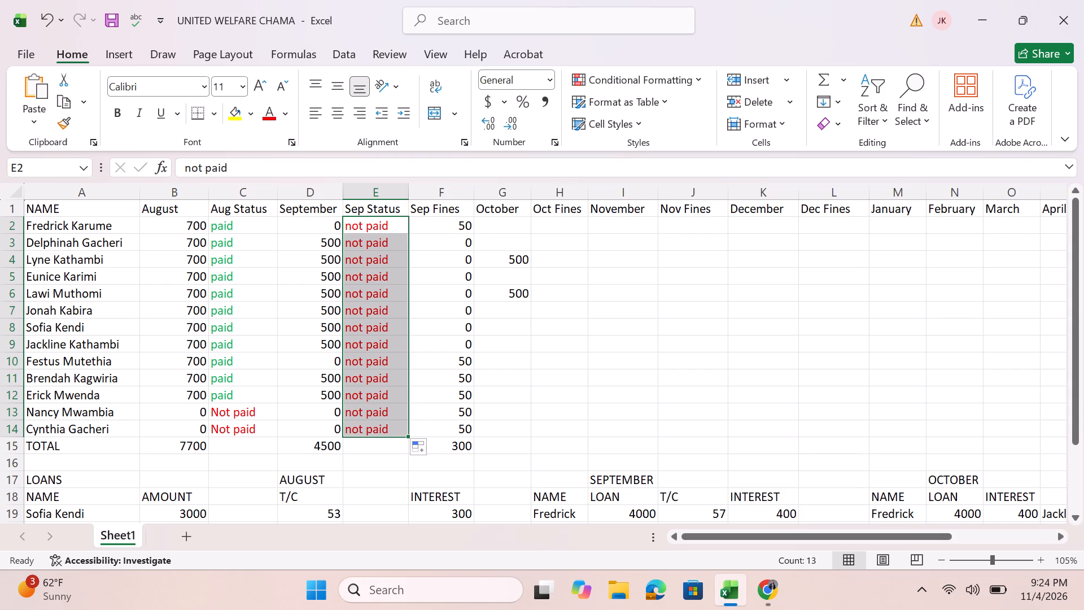
Reset the font colour of the Sep Status cells E2:E14 to Automatic.
{"action": "left_click", "coordinate": [281, 111]}
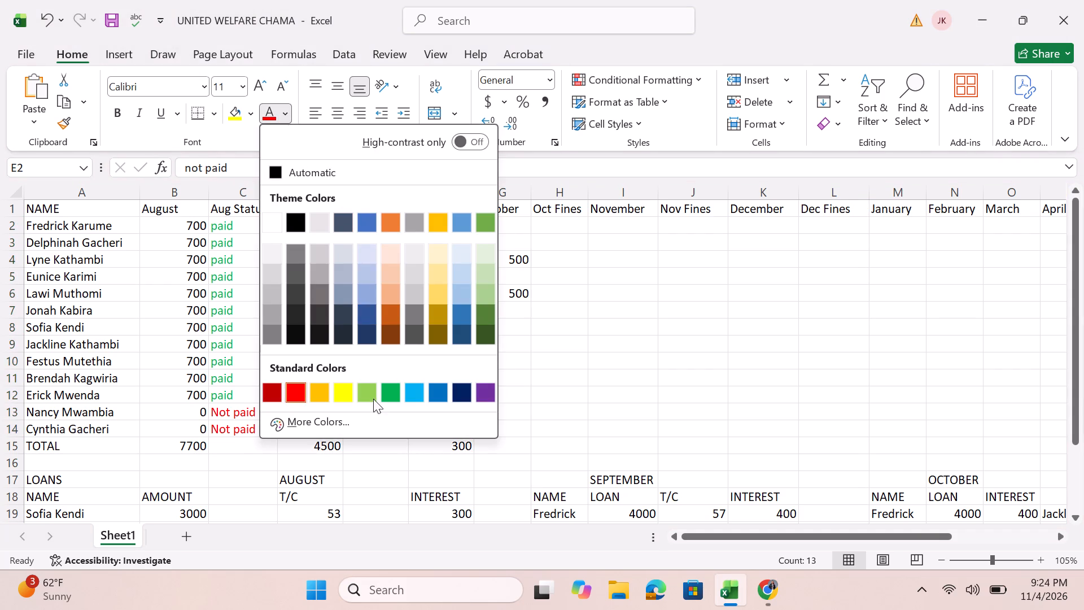
{"action": "left_click", "coordinate": [231, 135]}
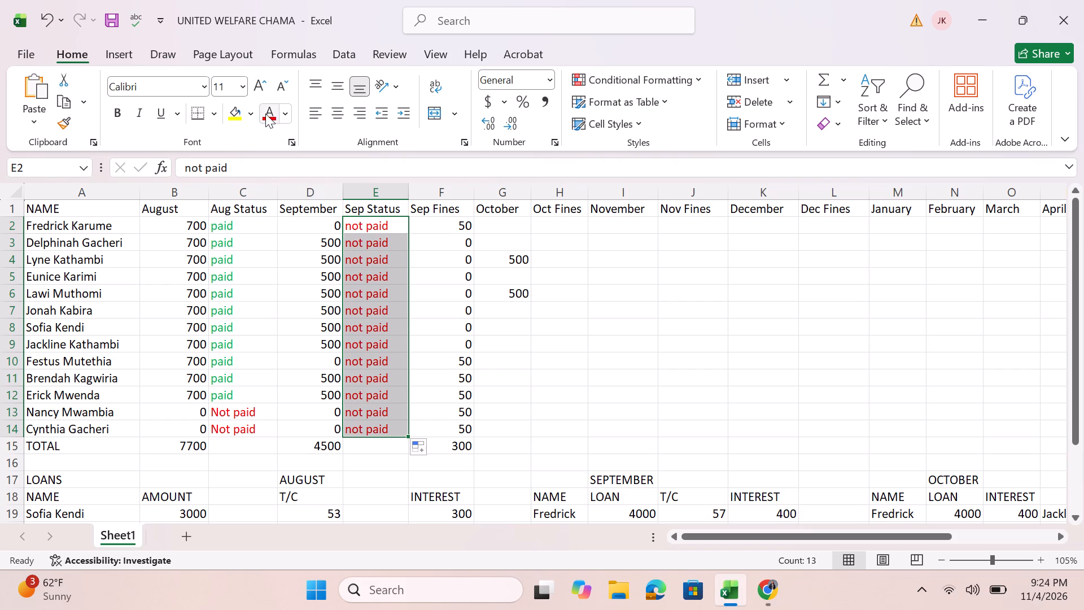
{"action": "left_click", "coordinate": [265, 120]}
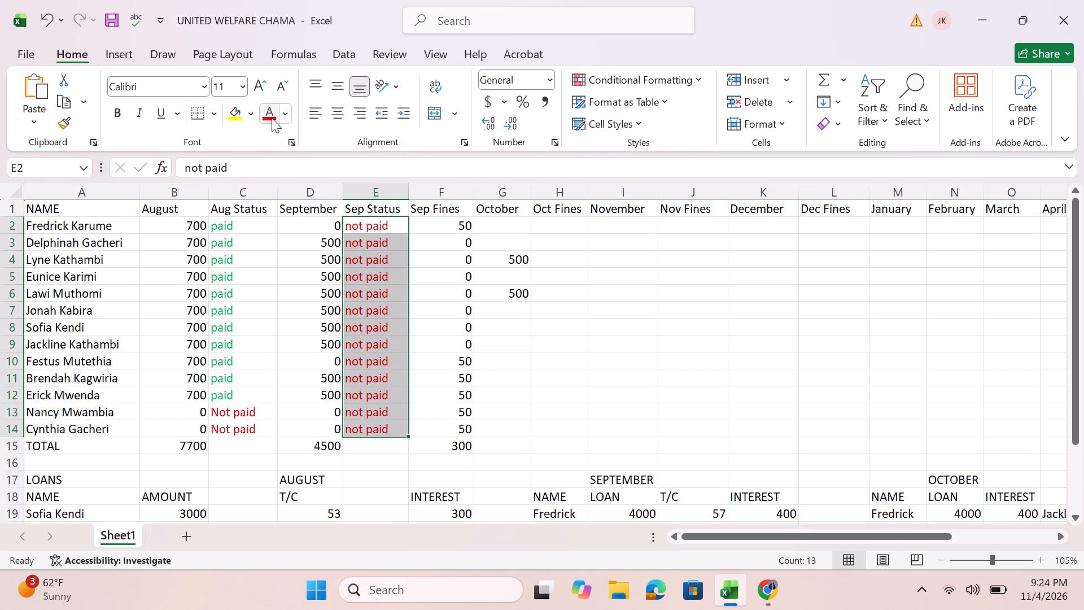
{"action": "left_click", "coordinate": [272, 118]}
{"action": "left_click", "coordinate": [272, 118]}
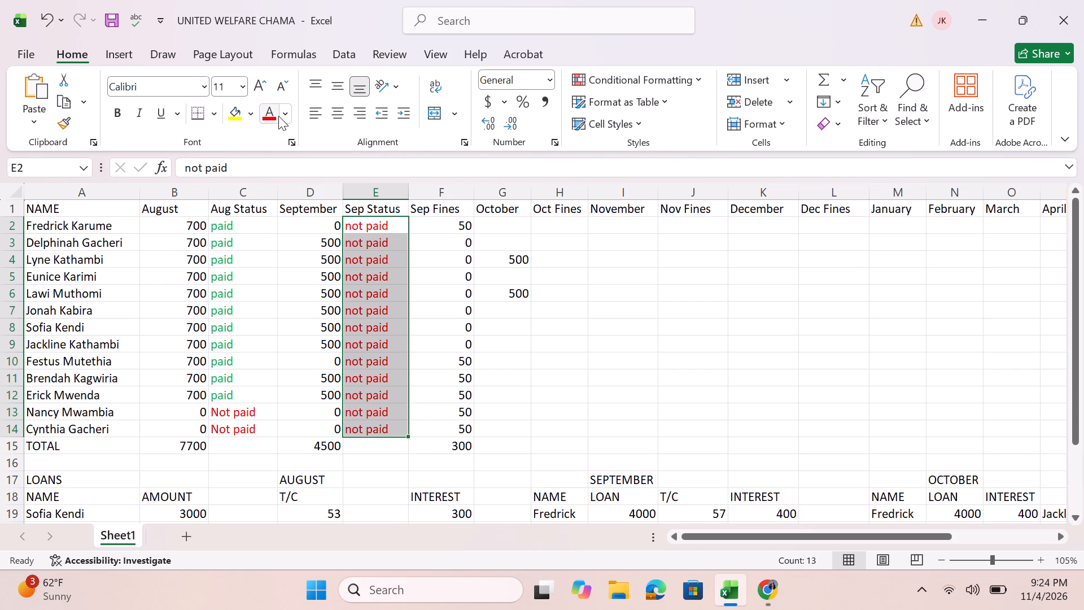
{"action": "left_click", "coordinate": [270, 112]}
{"action": "left_click", "coordinate": [270, 112]}
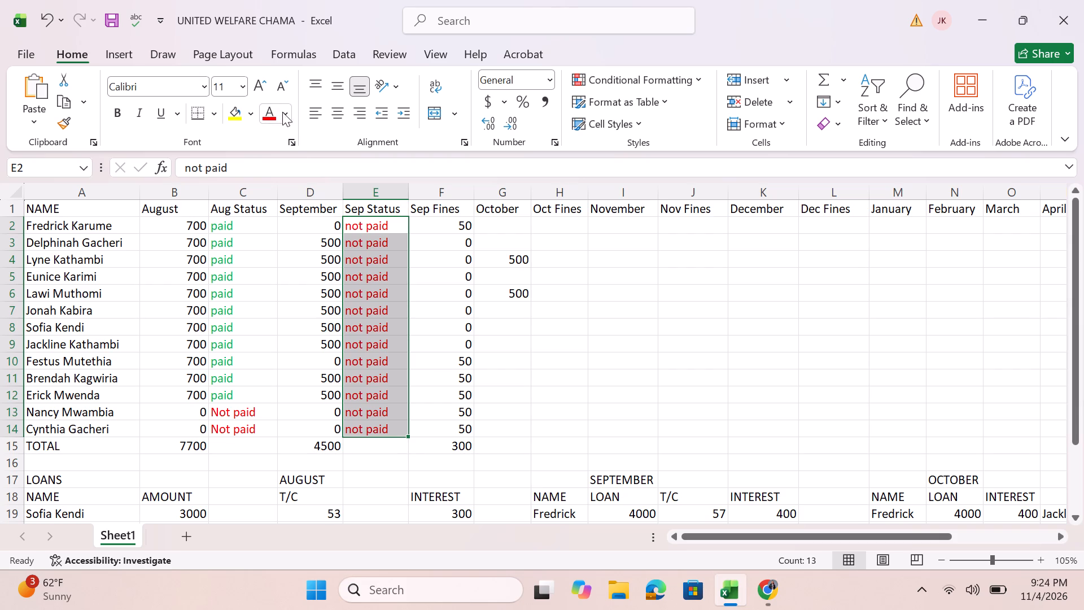
{"action": "left_click", "coordinate": [287, 111]}
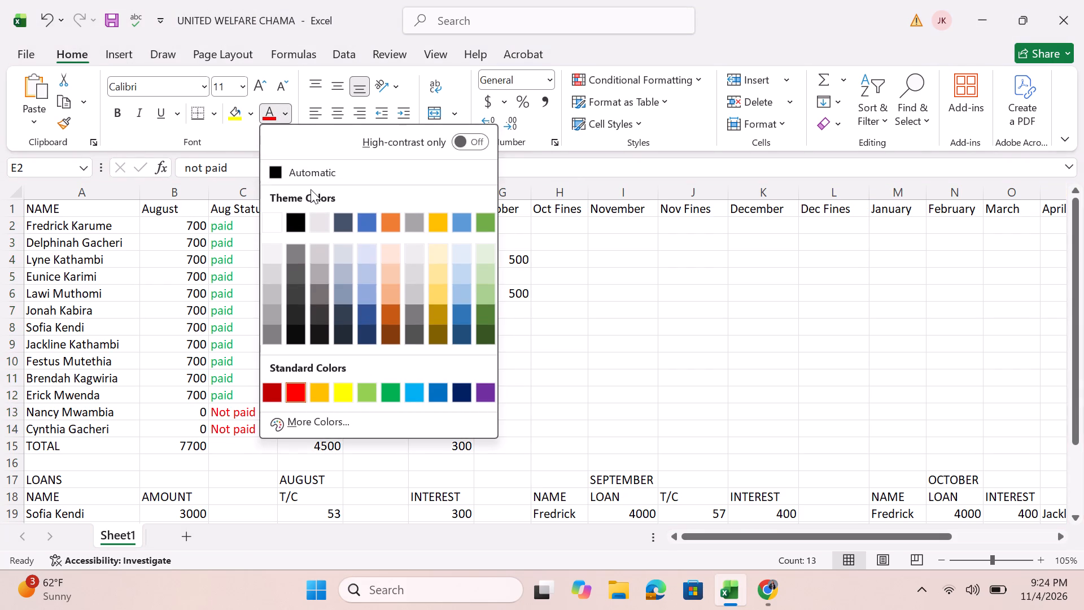
{"action": "left_click", "coordinate": [309, 178]}
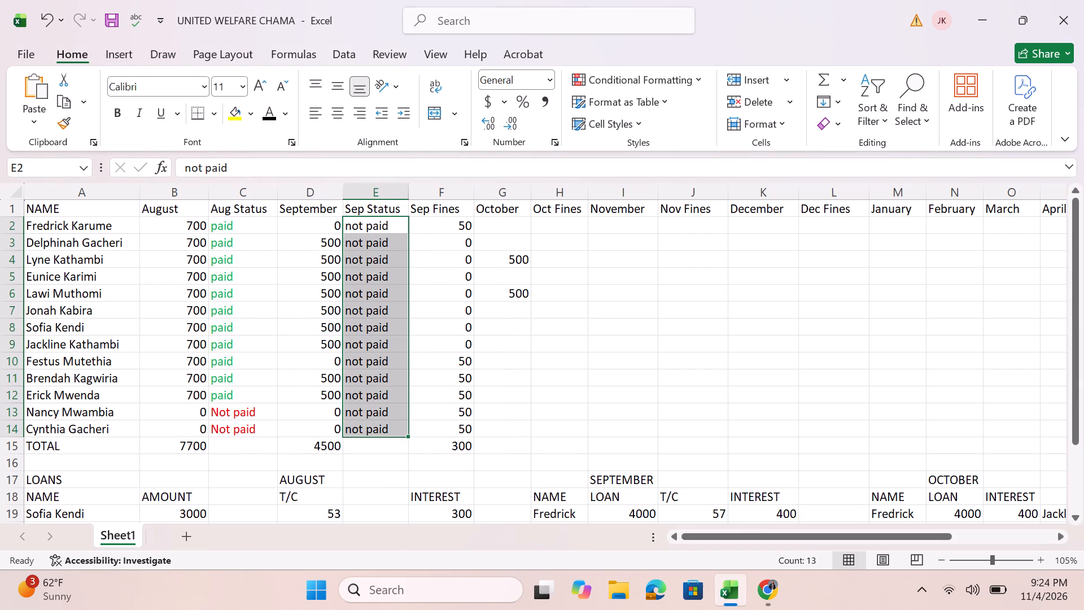
{"action": "left_click", "coordinate": [425, 243]}
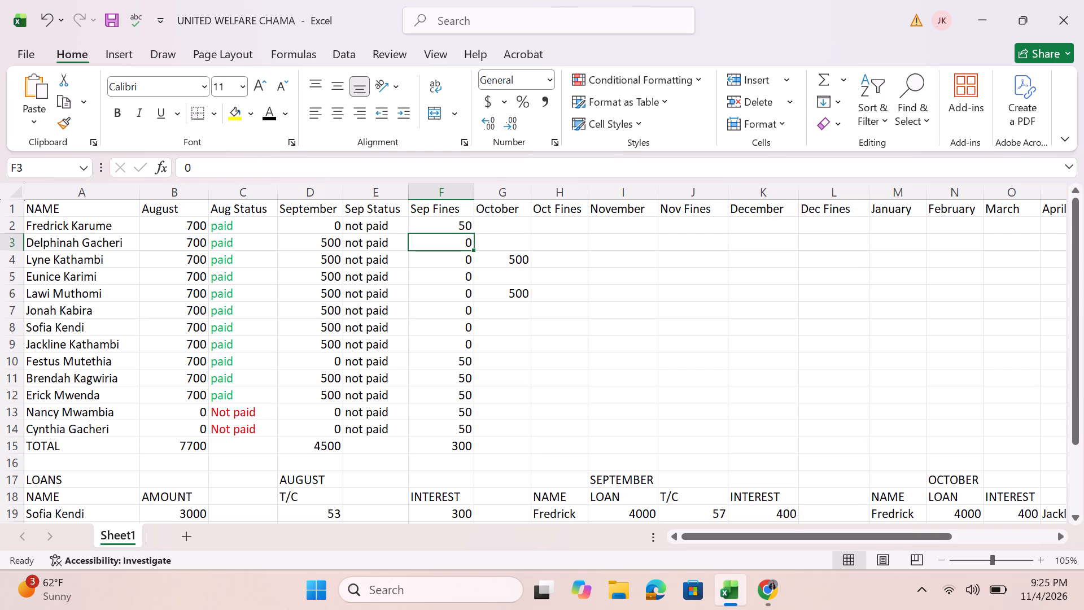
Look over the September contributions and statuses and the loan tables below them.
{"action": "scroll", "coordinate": [331, 306], "scroll_direction": "down", "scroll_amount": 1}
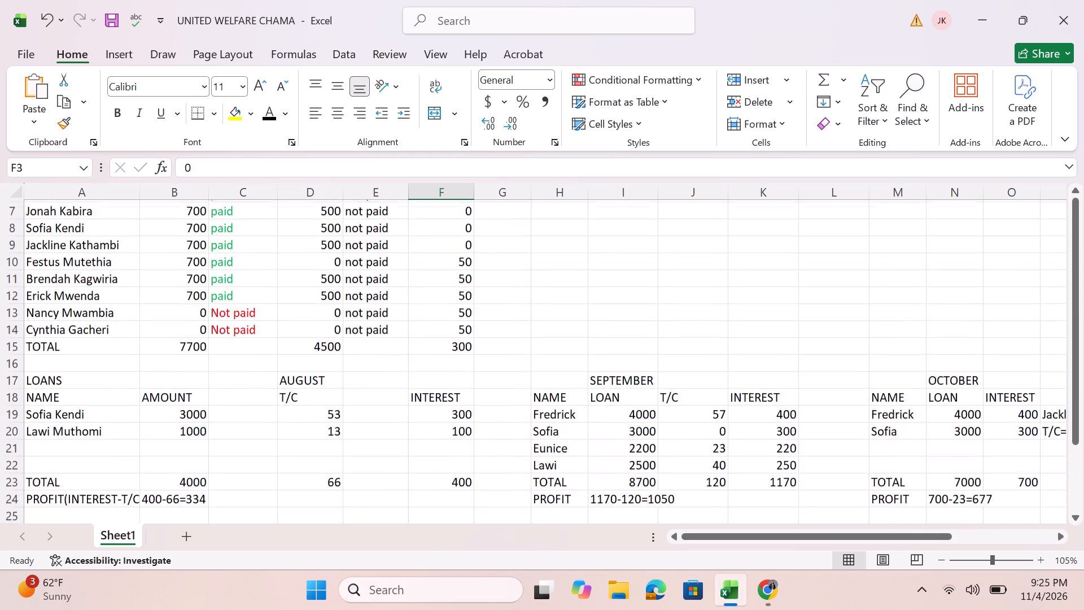
{"action": "scroll", "coordinate": [331, 306], "scroll_direction": "up", "scroll_amount": 1}
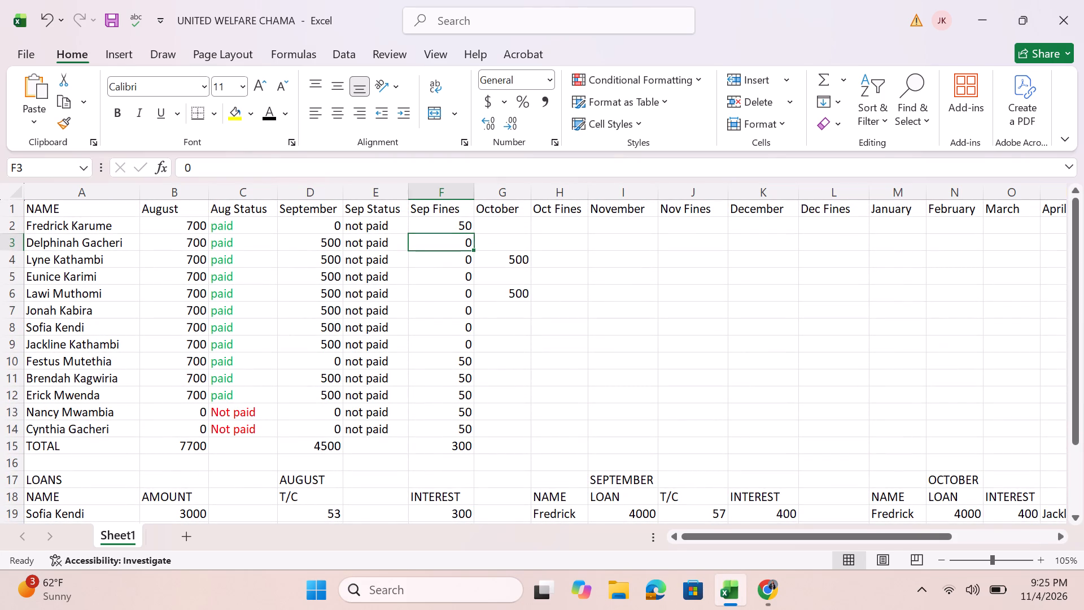
{"action": "left_click", "coordinate": [391, 226]}
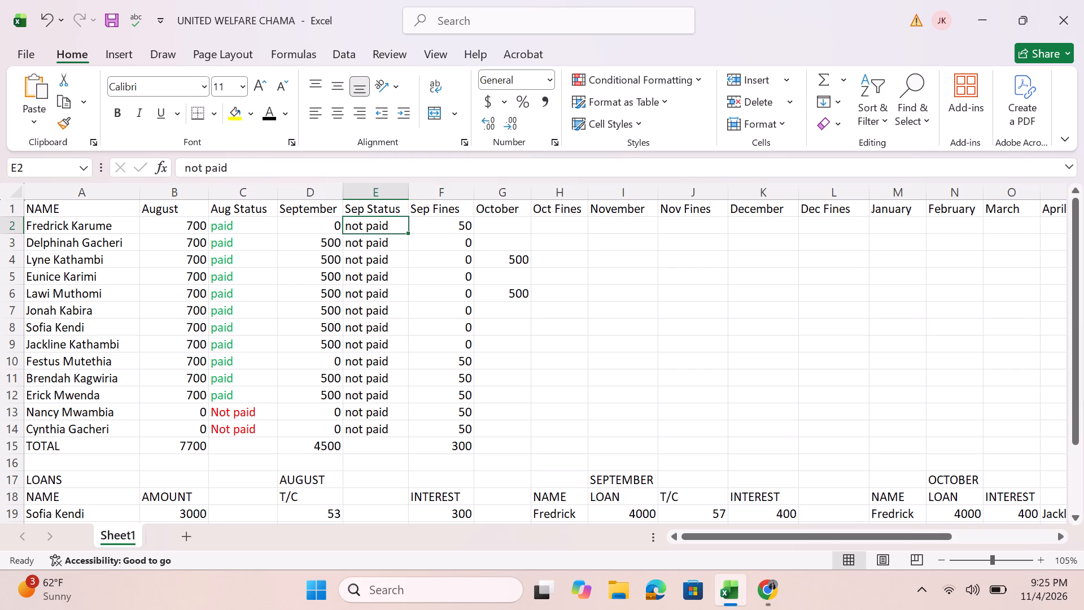
{"action": "left_click", "coordinate": [387, 250]}
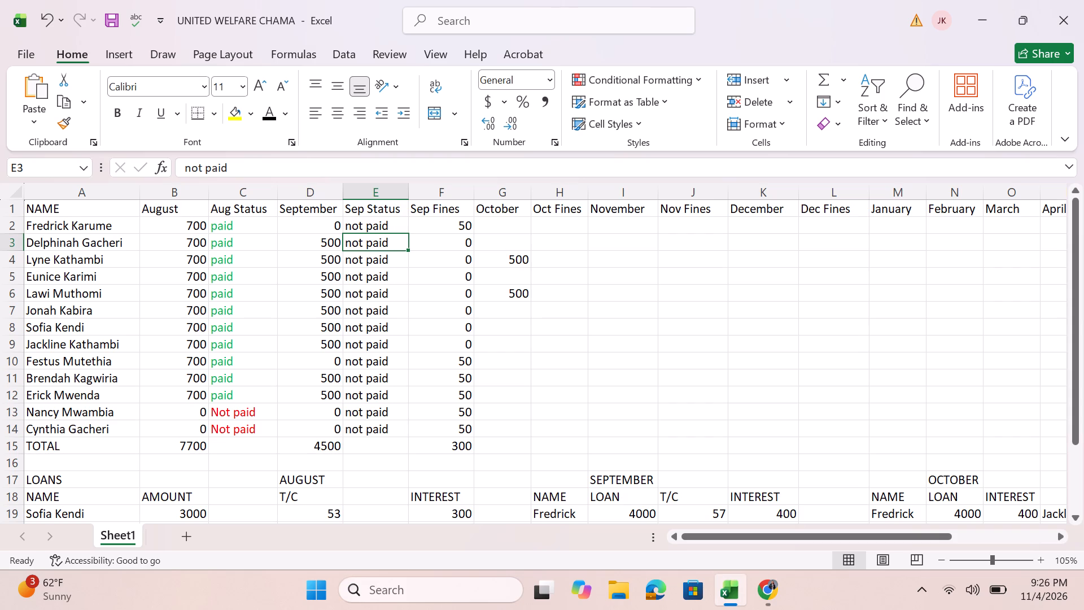
{"action": "scroll", "coordinate": [401, 326], "scroll_direction": "down", "scroll_amount": 3}
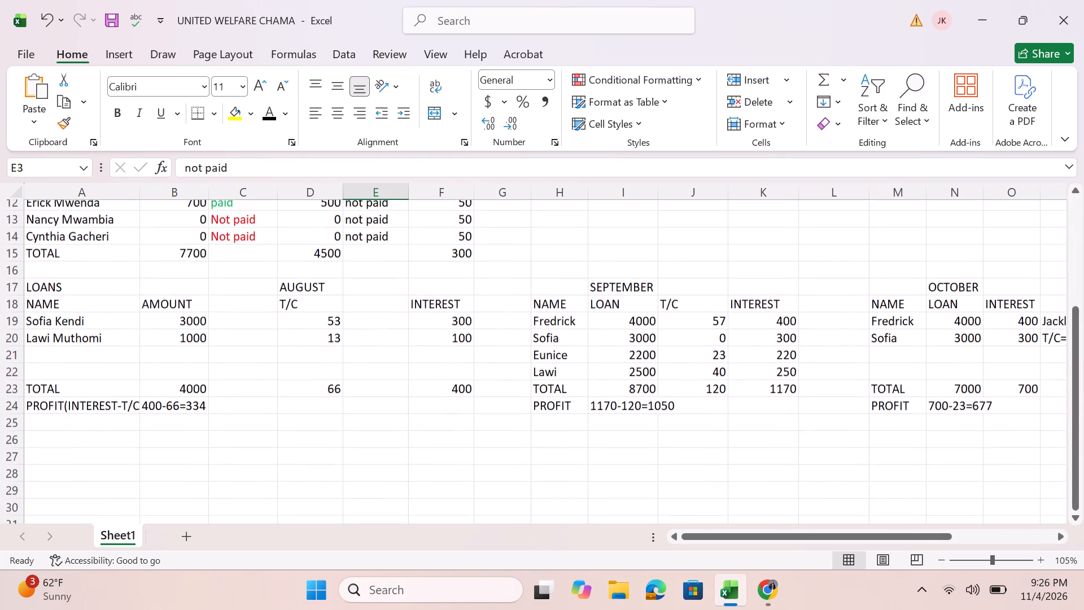
{"action": "scroll", "coordinate": [401, 326], "scroll_direction": "down", "scroll_amount": 1}
{"action": "scroll", "coordinate": [326, 363], "scroll_direction": "up", "scroll_amount": 1}
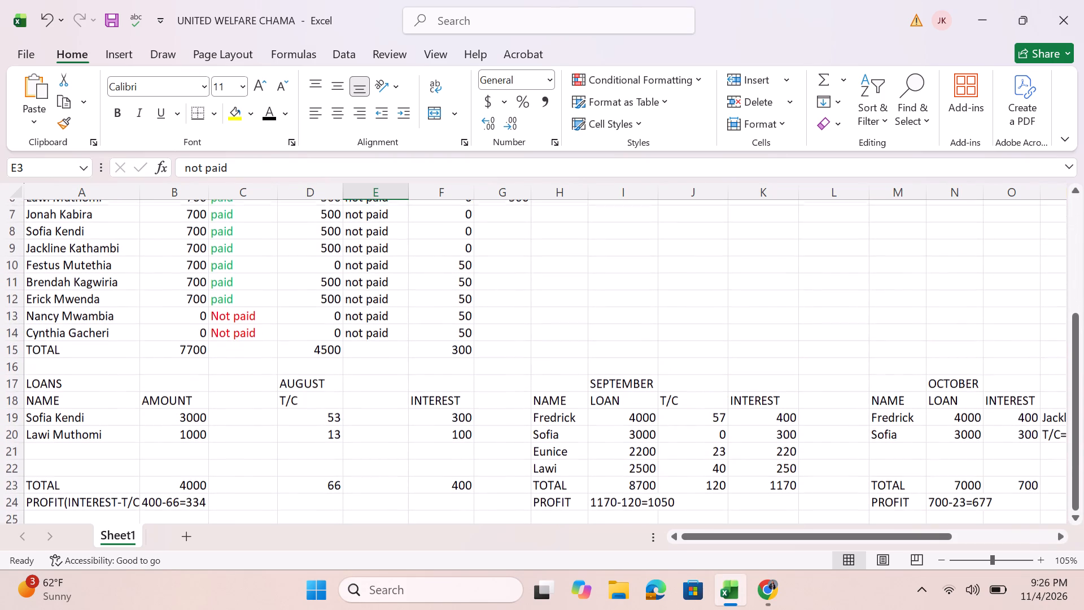
{"action": "scroll", "coordinate": [326, 363], "scroll_direction": "up", "scroll_amount": 1}
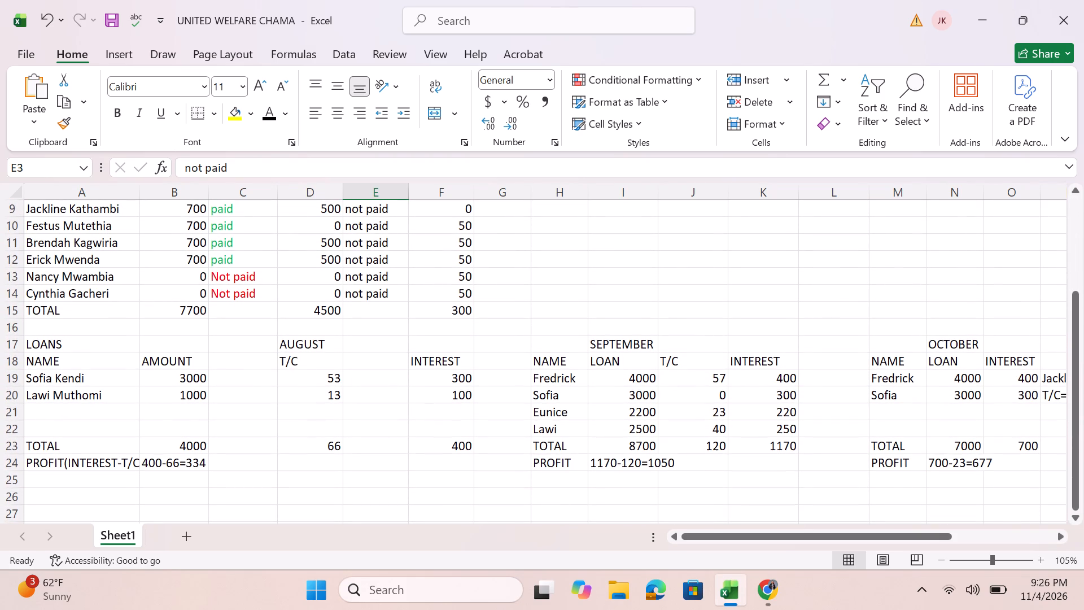
{"action": "scroll", "coordinate": [326, 363], "scroll_direction": "down", "scroll_amount": 1}
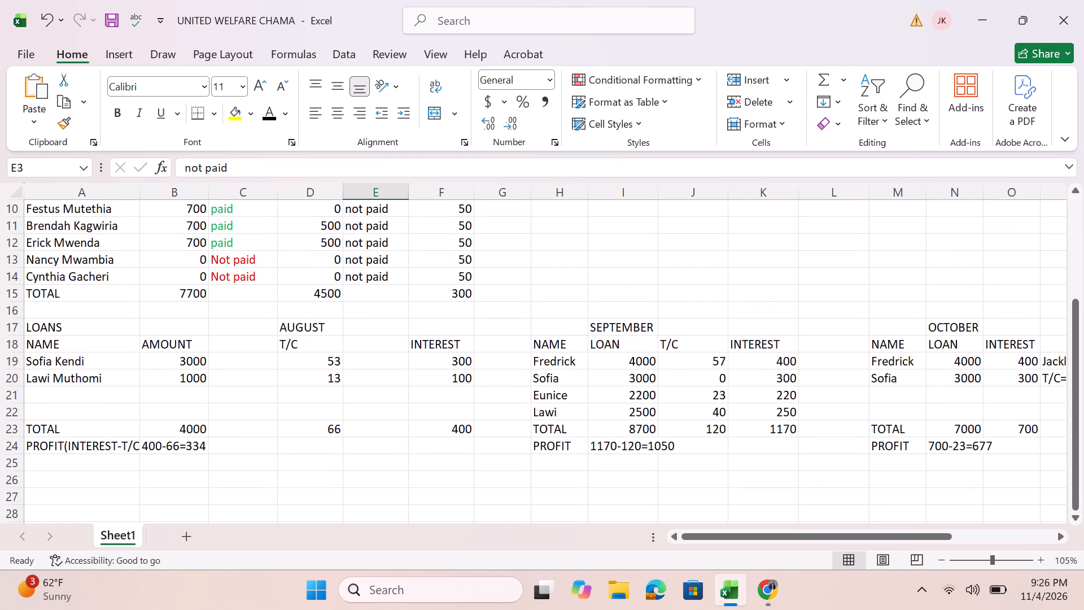
{"action": "scroll", "coordinate": [352, 363], "scroll_direction": "up", "scroll_amount": 1}
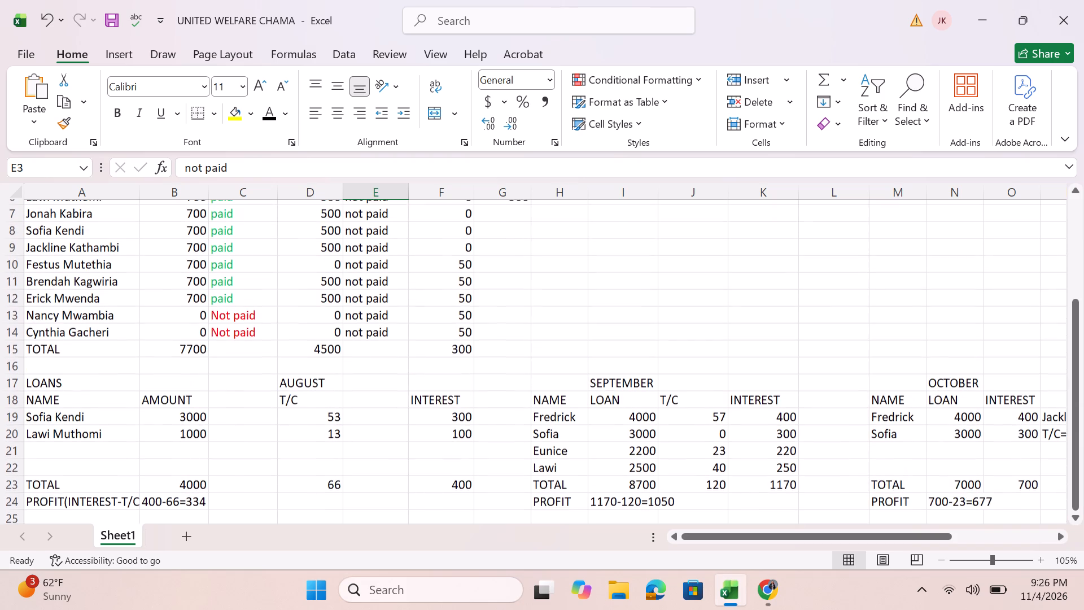
{"action": "scroll", "coordinate": [352, 363], "scroll_direction": "up", "scroll_amount": 1}
{"action": "scroll", "coordinate": [375, 306], "scroll_direction": "up", "scroll_amount": 1}
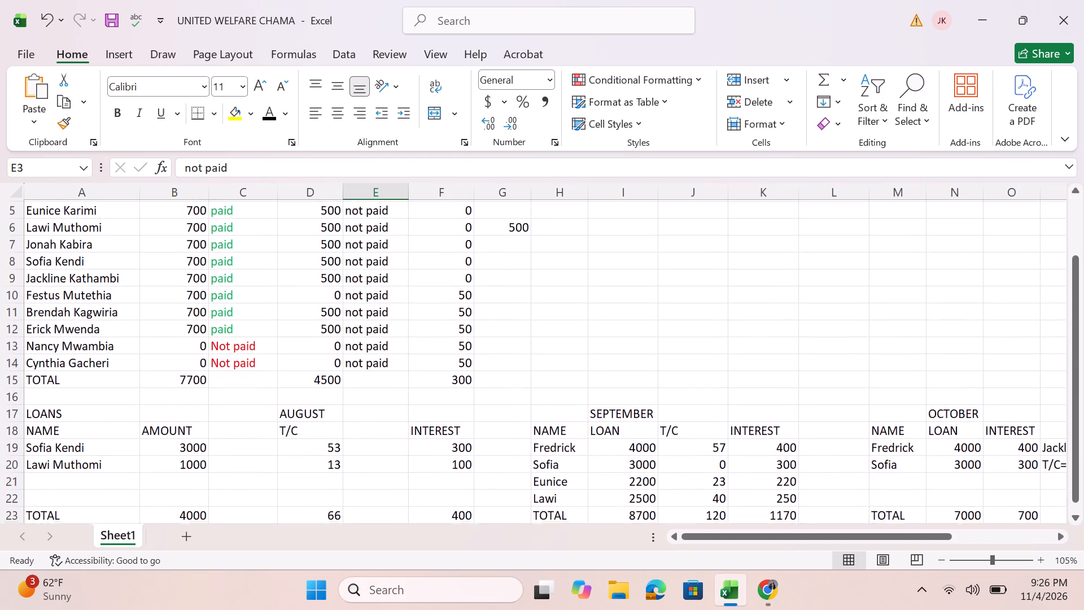
Change the Sep Status entries in cells E11 and E12 to "paid", with no leading space.
{"action": "left_click", "coordinate": [362, 312]}
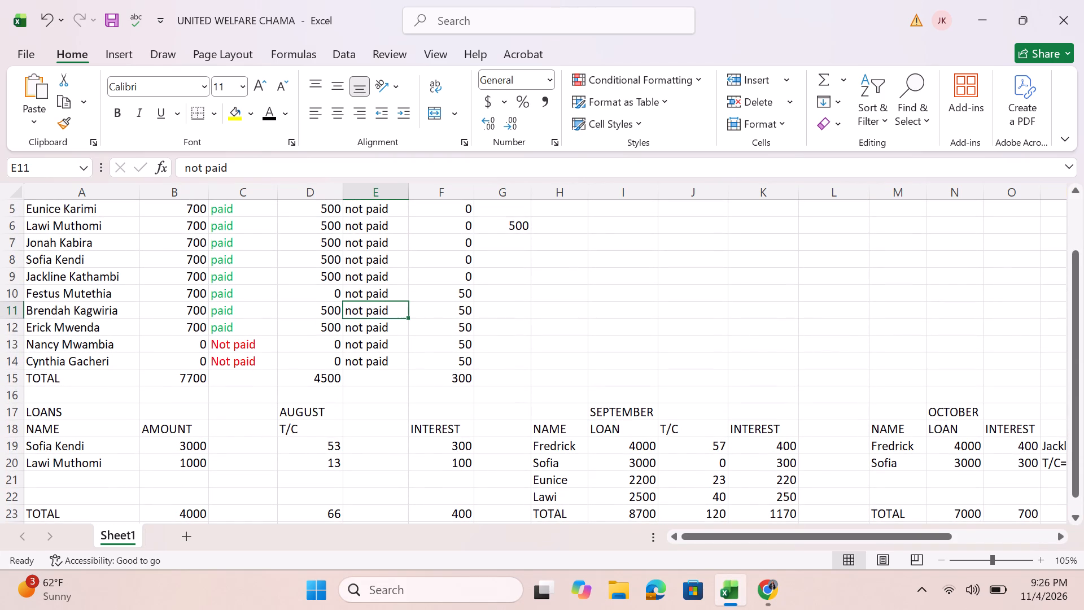
{"action": "double_click", "coordinate": [362, 312]}
{"action": "key", "text": "BackSpace"}
{"action": "key", "text": "BackSpace"}
{"action": "key", "text": "BackSpace"}
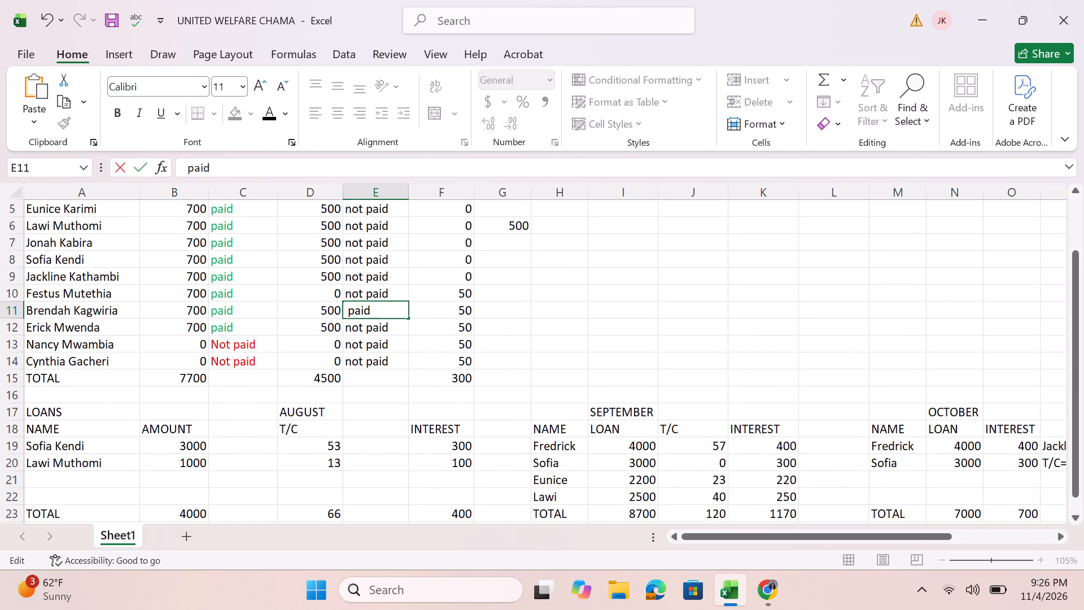
{"action": "key", "text": "BackSpace"}
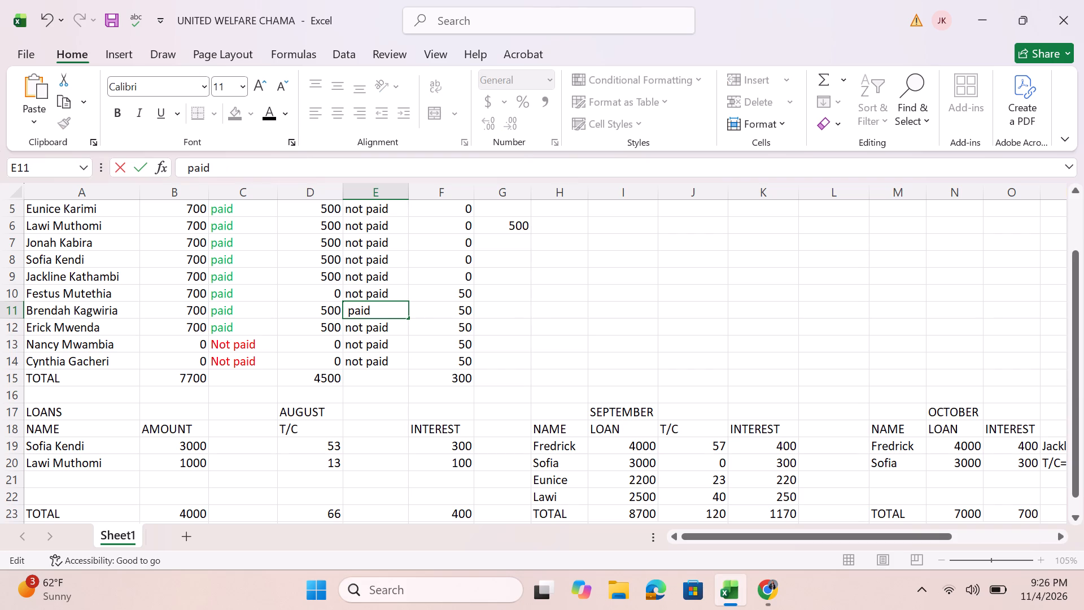
{"action": "left_click", "coordinate": [365, 330]}
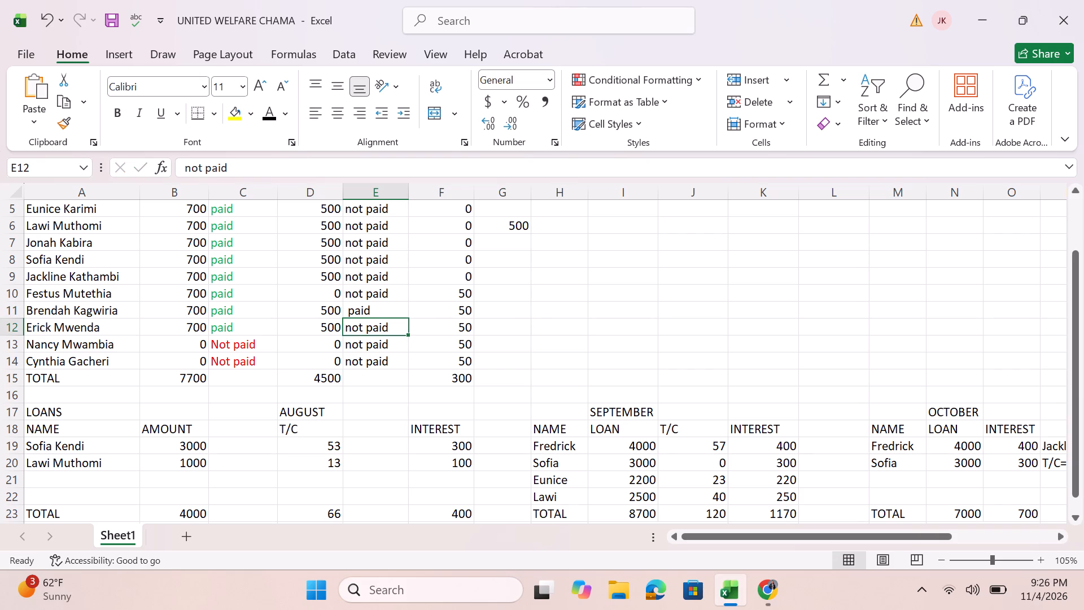
{"action": "key", "text": "BackSpace"}
{"action": "type", "text": "paid"}
{"action": "left_click", "coordinate": [379, 314]}
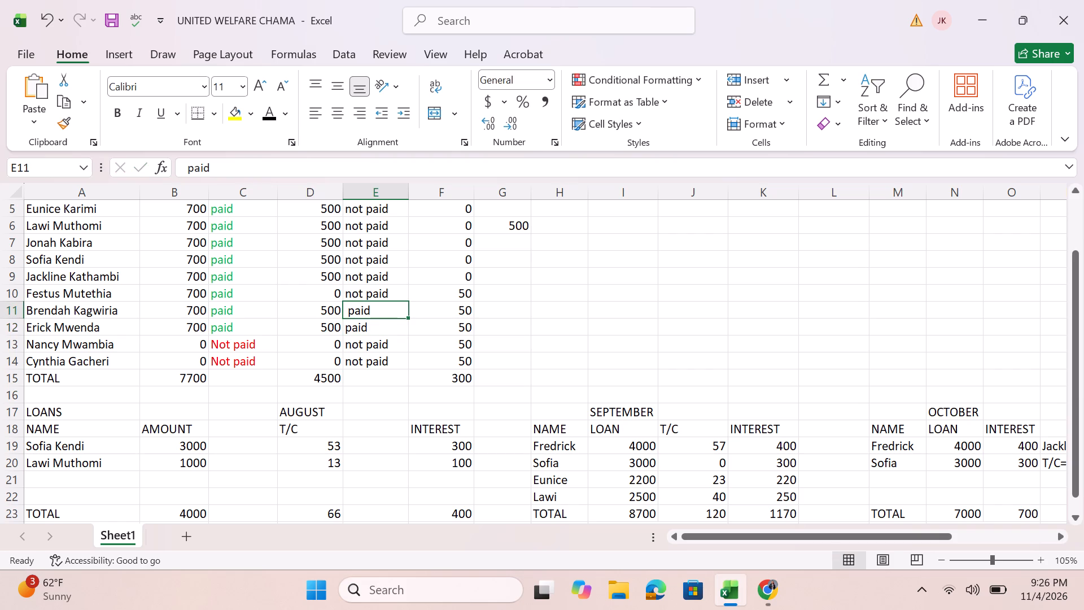
{"action": "key", "text": "BackSpace"}
{"action": "type", "text": "paid"}
{"action": "scroll", "coordinate": [381, 304], "scroll_direction": "up", "scroll_amount": 1}
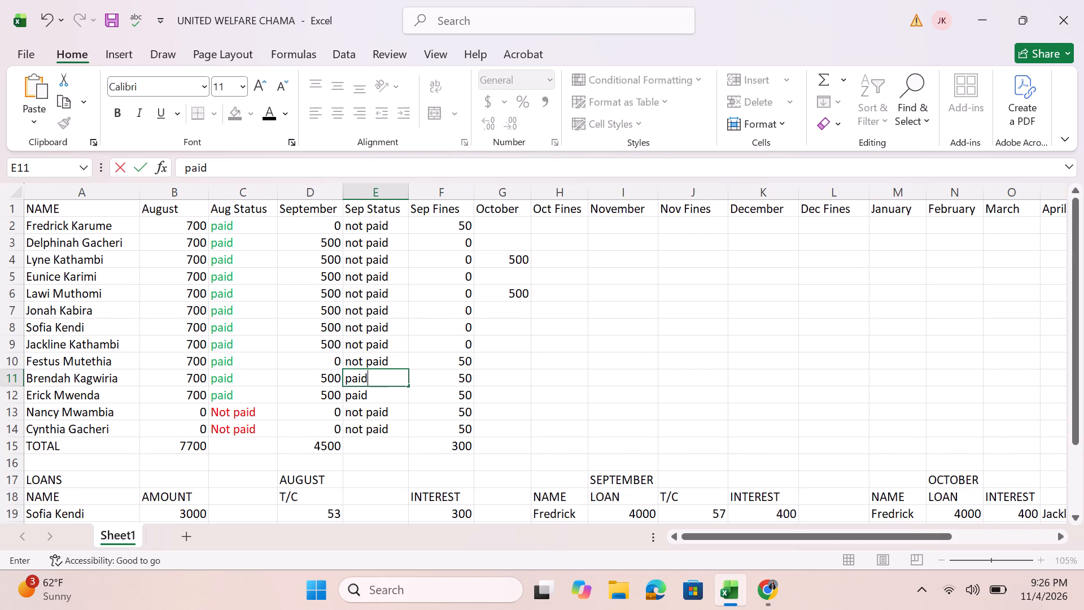
{"action": "scroll", "coordinate": [381, 304], "scroll_direction": "up", "scroll_amount": 1}
Change the Sep Status entries in cells E8 and E9 to "paid".
{"action": "left_click", "coordinate": [378, 331]}
{"action": "key", "text": "BackSpace"}
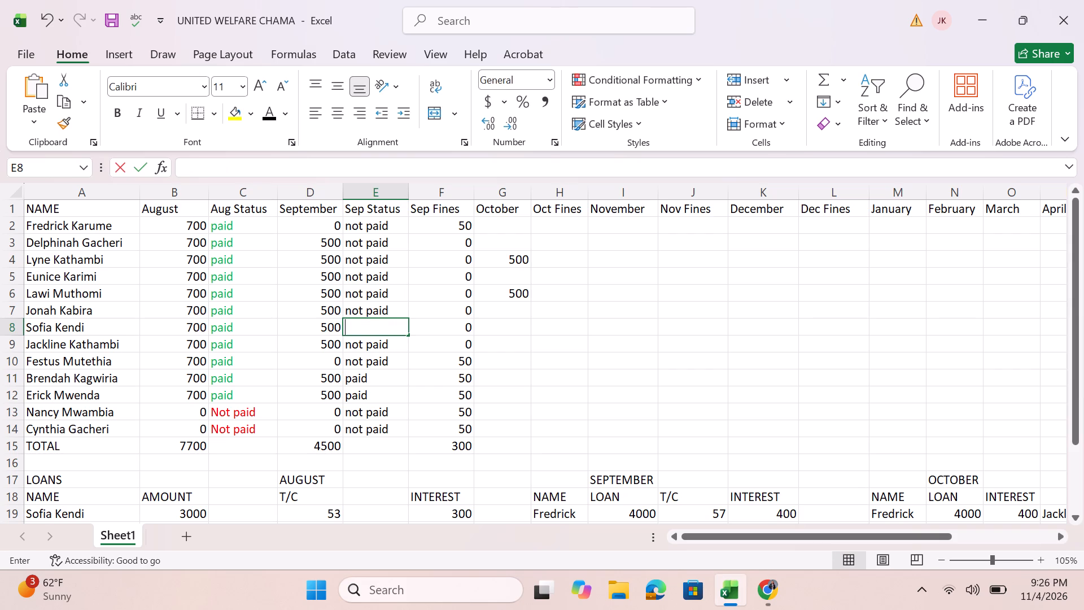
{"action": "type", "text": "paid"}
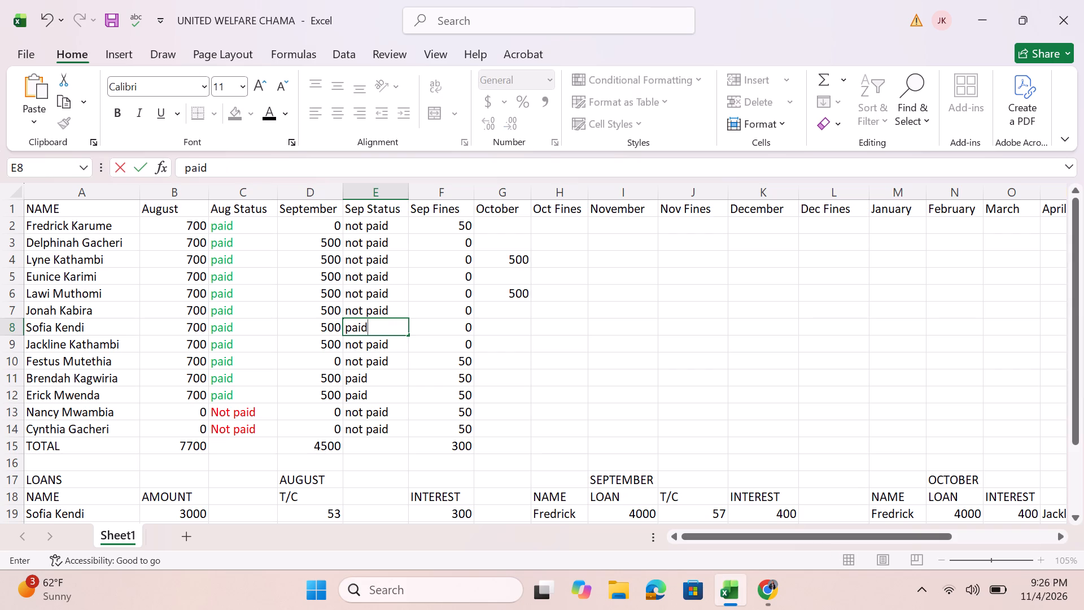
{"action": "key", "text": "Return"}
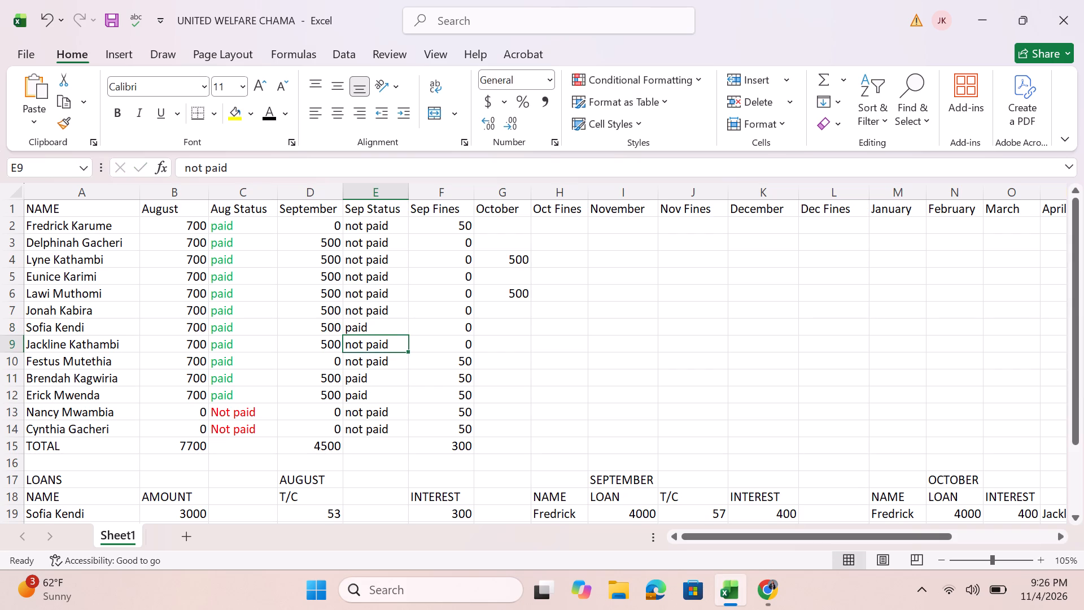
{"action": "key", "text": "BackSpace"}
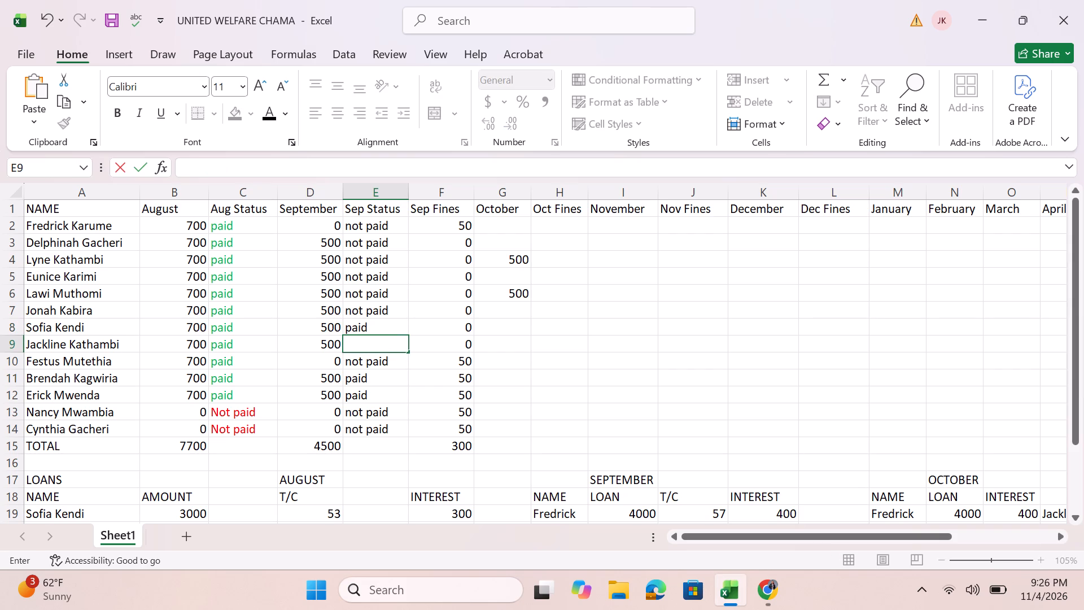
{"action": "type", "text": "paid"}
Change the Sep Status entries in cells E4 and E5 to "paid".
{"action": "left_click", "coordinate": [372, 258]}
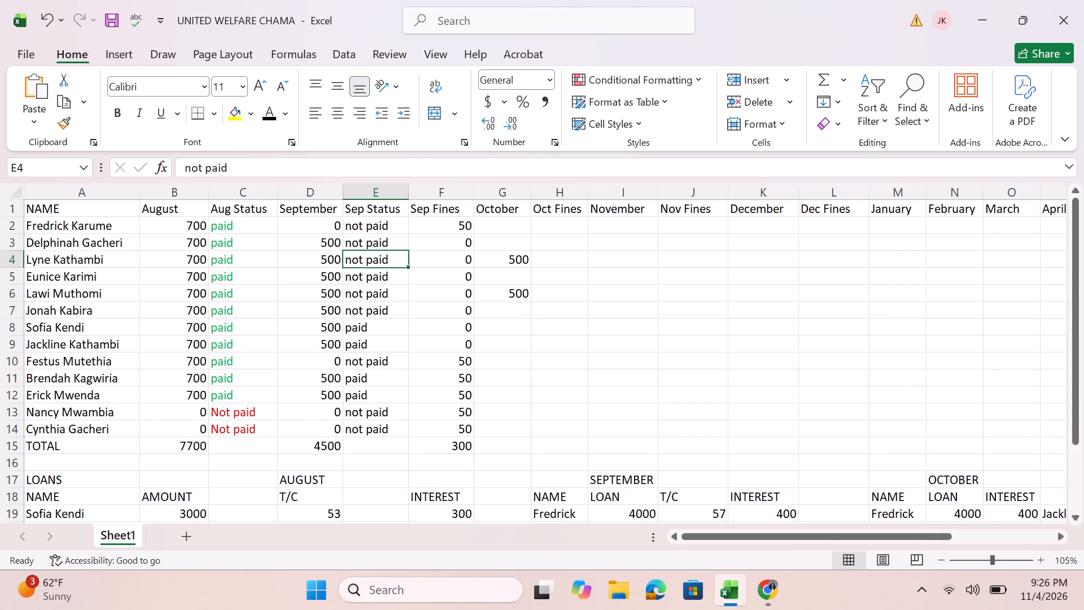
{"action": "key", "text": "BackSpace"}
{"action": "type", "text": "paid"}
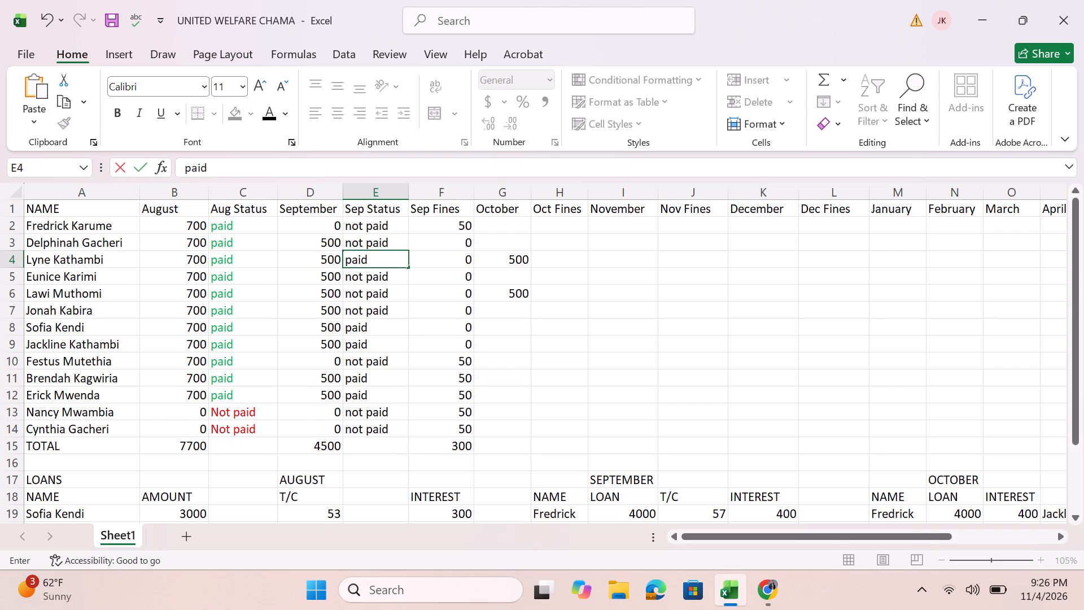
{"action": "key", "text": "Return"}
{"action": "type", "text": "paid"}
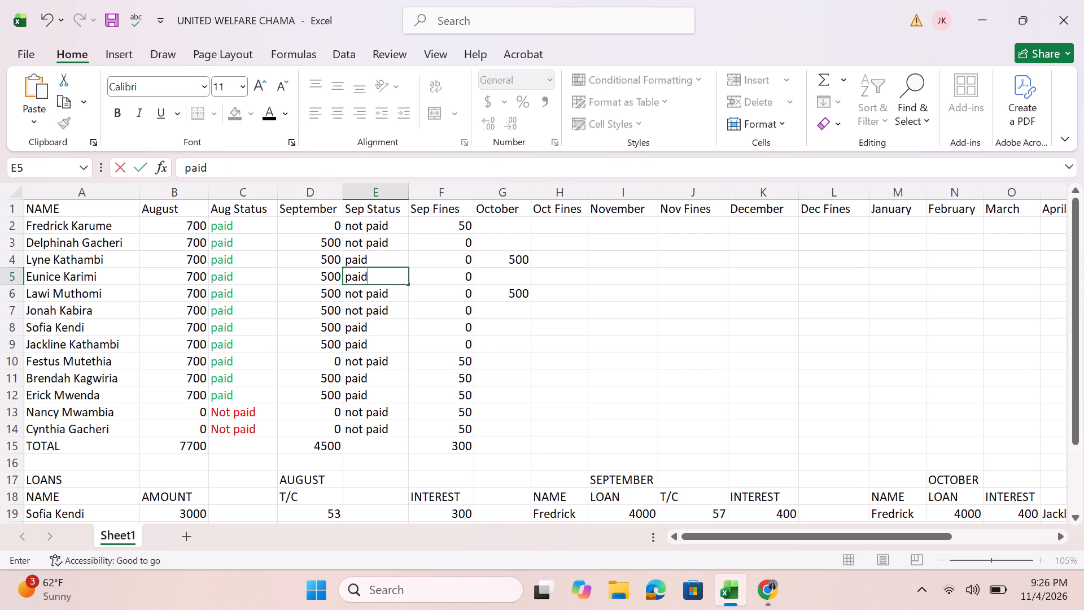
{"action": "key", "text": "Return"}
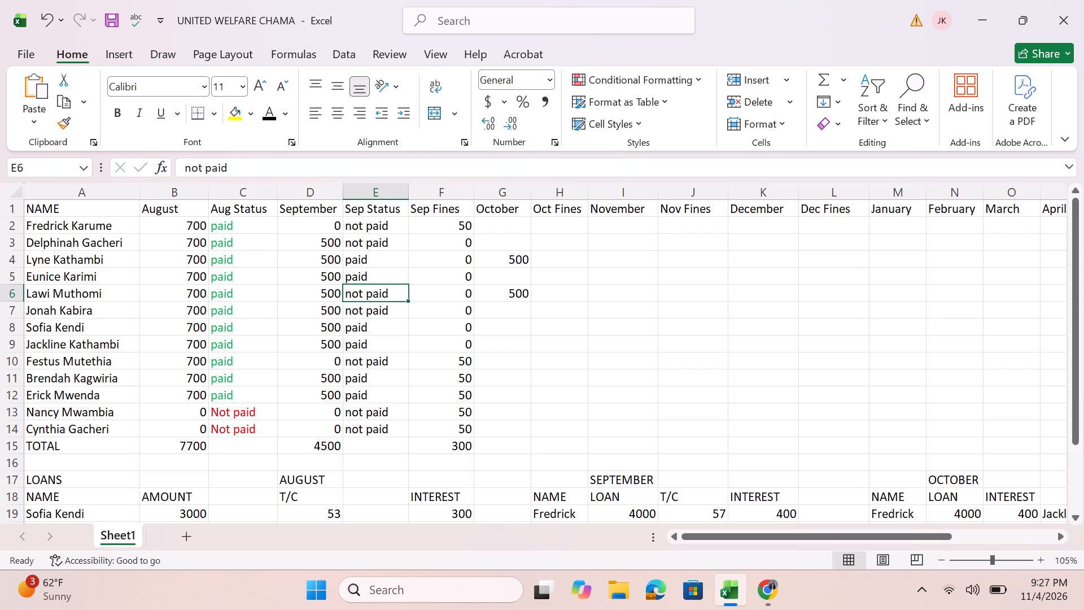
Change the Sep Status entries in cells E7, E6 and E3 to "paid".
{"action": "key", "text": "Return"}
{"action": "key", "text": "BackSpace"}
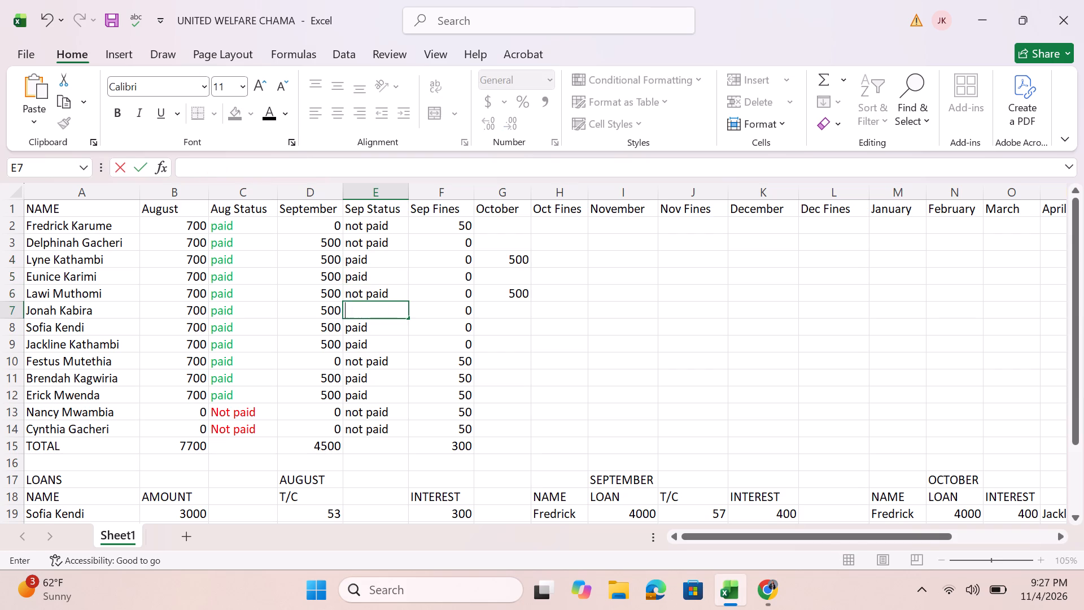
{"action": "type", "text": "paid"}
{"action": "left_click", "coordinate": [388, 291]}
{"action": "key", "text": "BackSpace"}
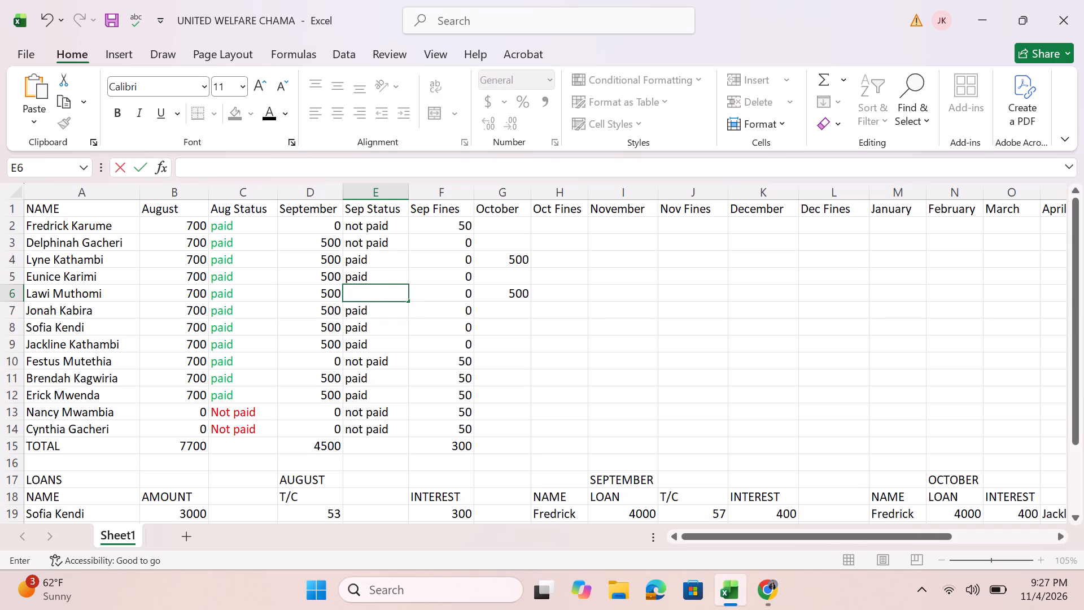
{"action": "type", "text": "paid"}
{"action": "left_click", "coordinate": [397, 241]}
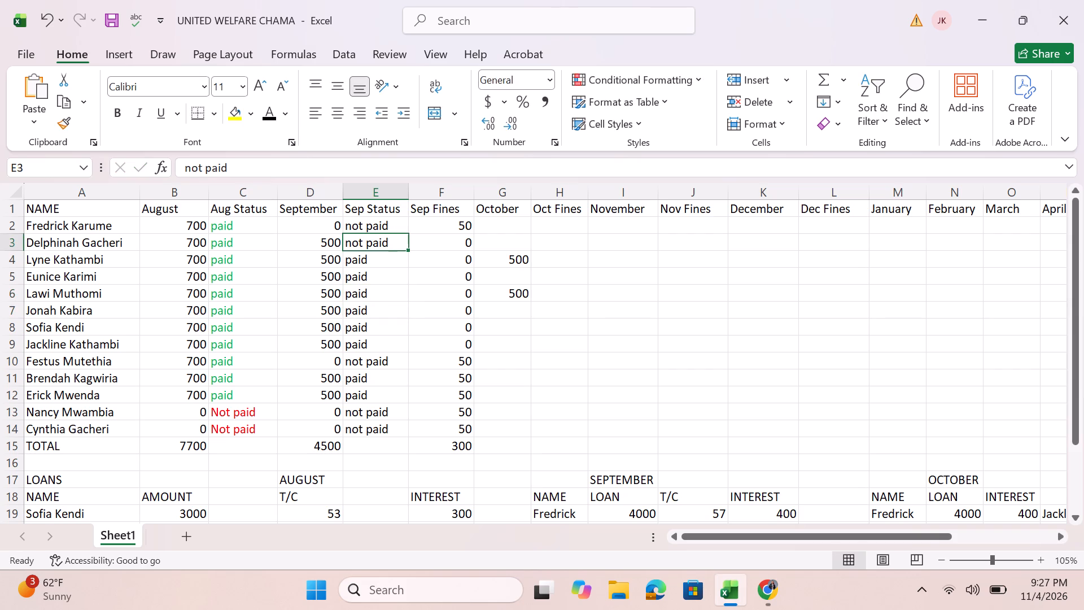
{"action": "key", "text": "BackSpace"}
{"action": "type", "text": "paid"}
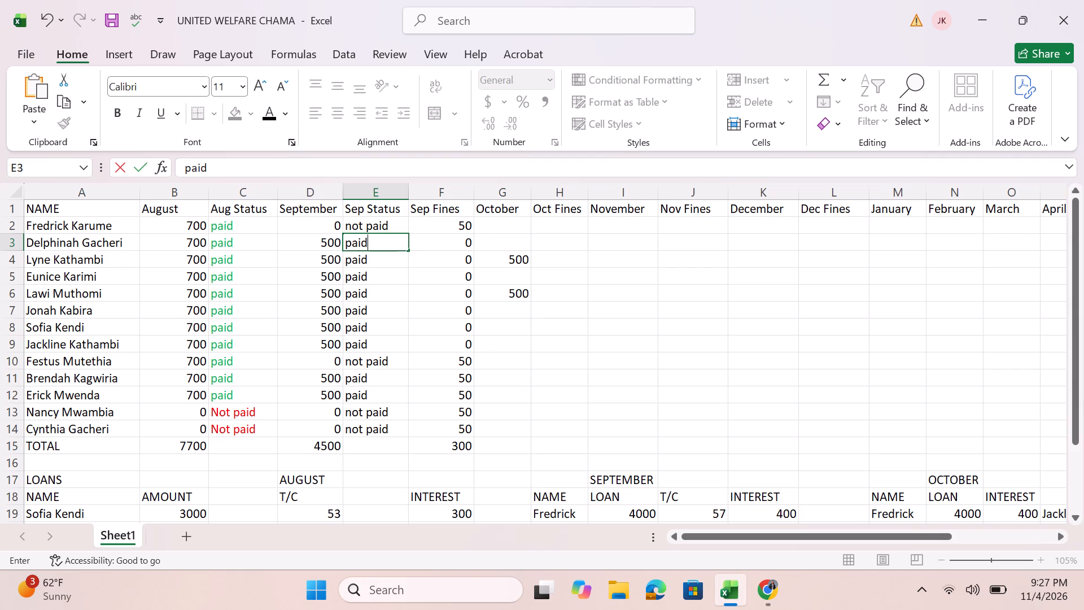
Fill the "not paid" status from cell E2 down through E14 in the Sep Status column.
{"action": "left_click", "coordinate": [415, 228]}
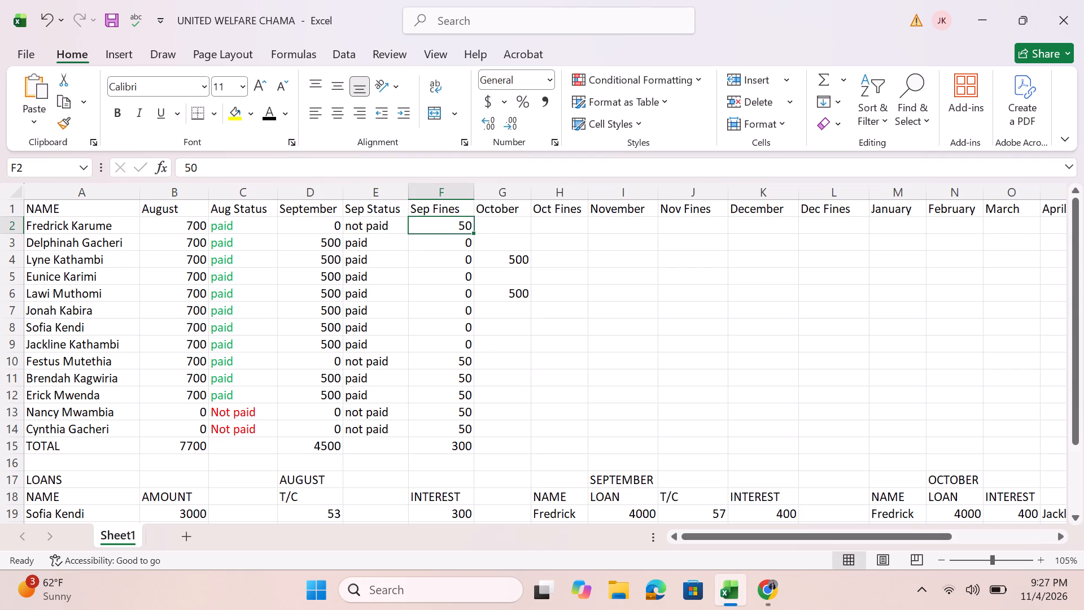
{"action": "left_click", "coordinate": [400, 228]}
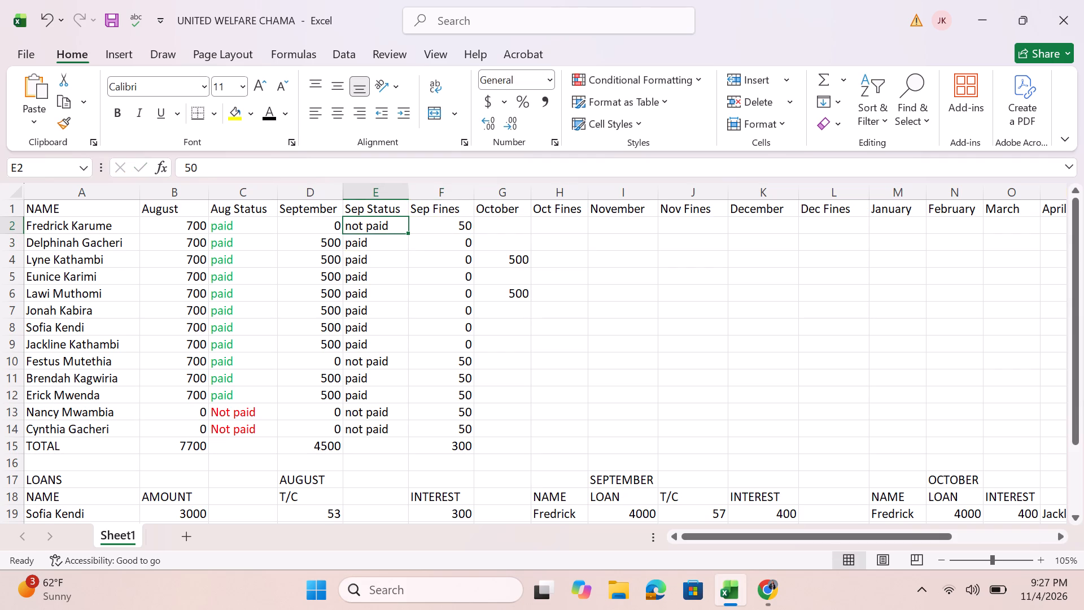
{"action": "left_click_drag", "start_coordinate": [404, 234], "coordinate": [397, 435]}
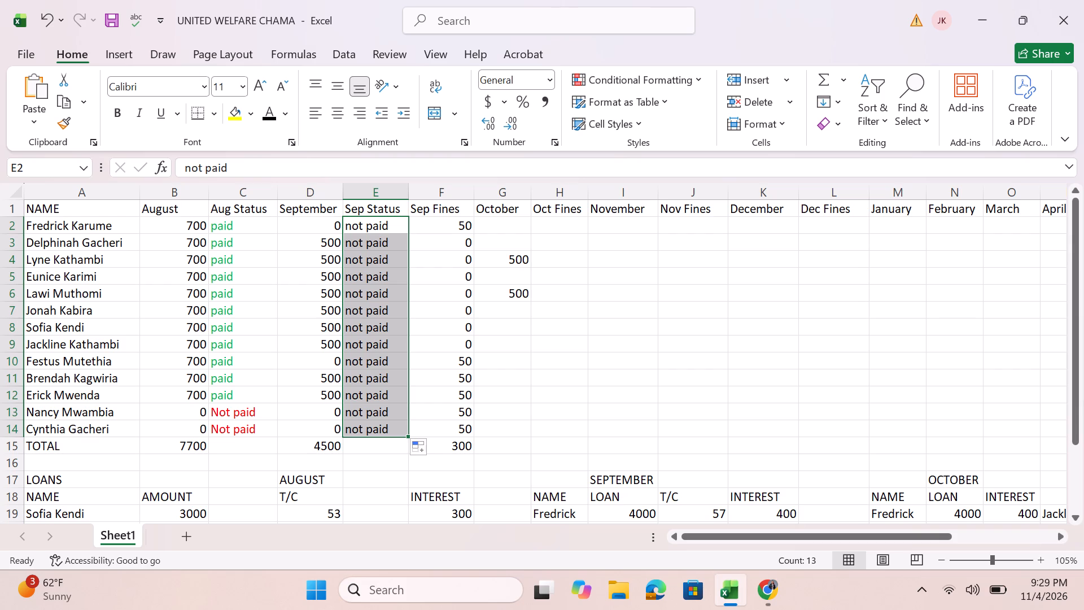
Change the Sep Status entries in cells E12 and E11 to "paid".
{"action": "left_click", "coordinate": [401, 422]}
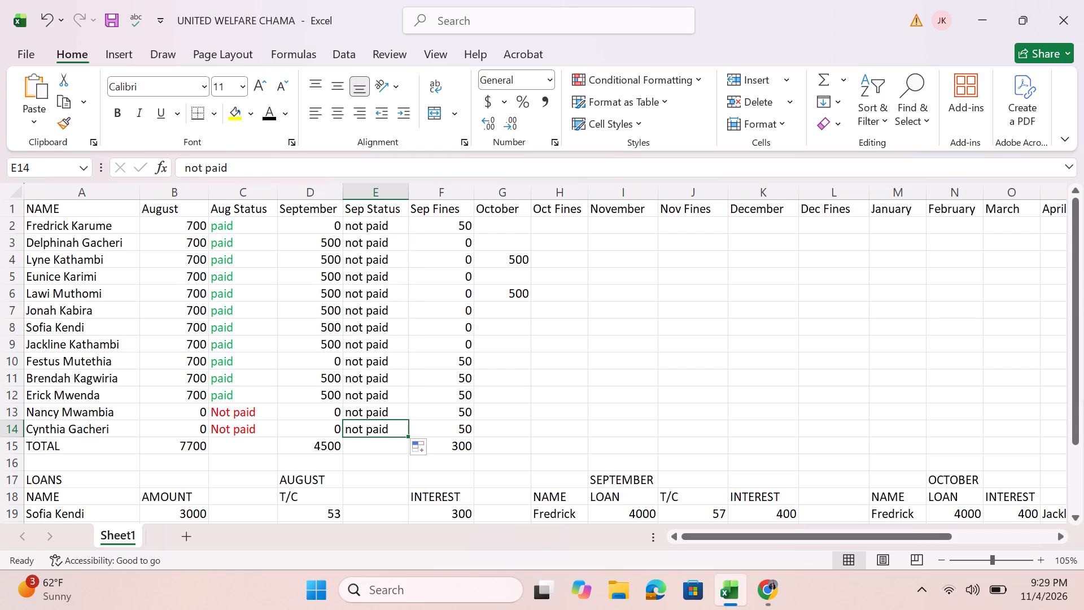
{"action": "left_click", "coordinate": [394, 394]}
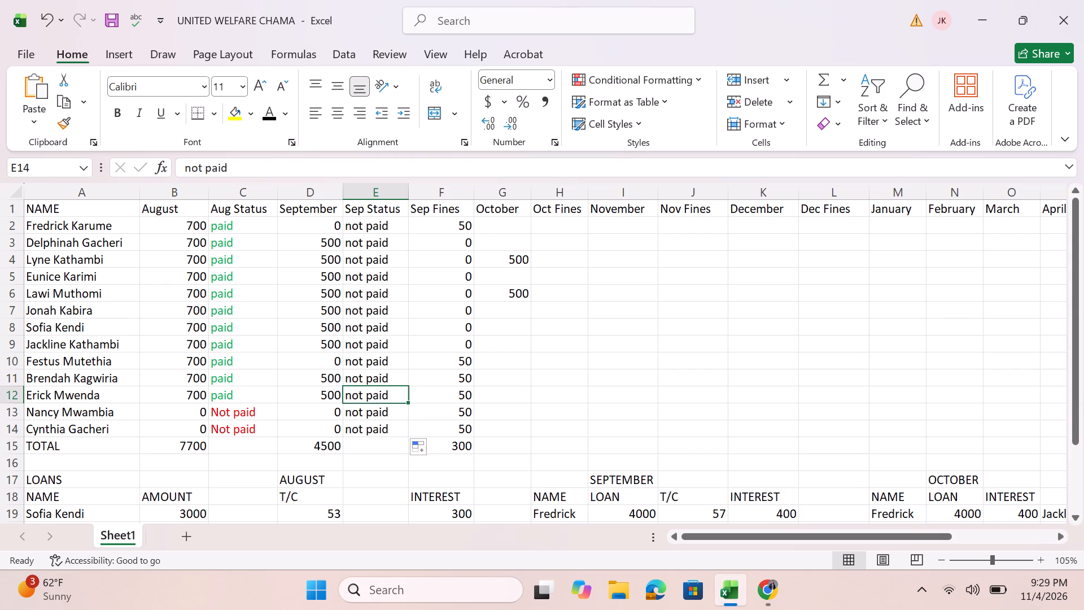
{"action": "key", "text": "BackSpace"}
{"action": "type", "text": "paid"}
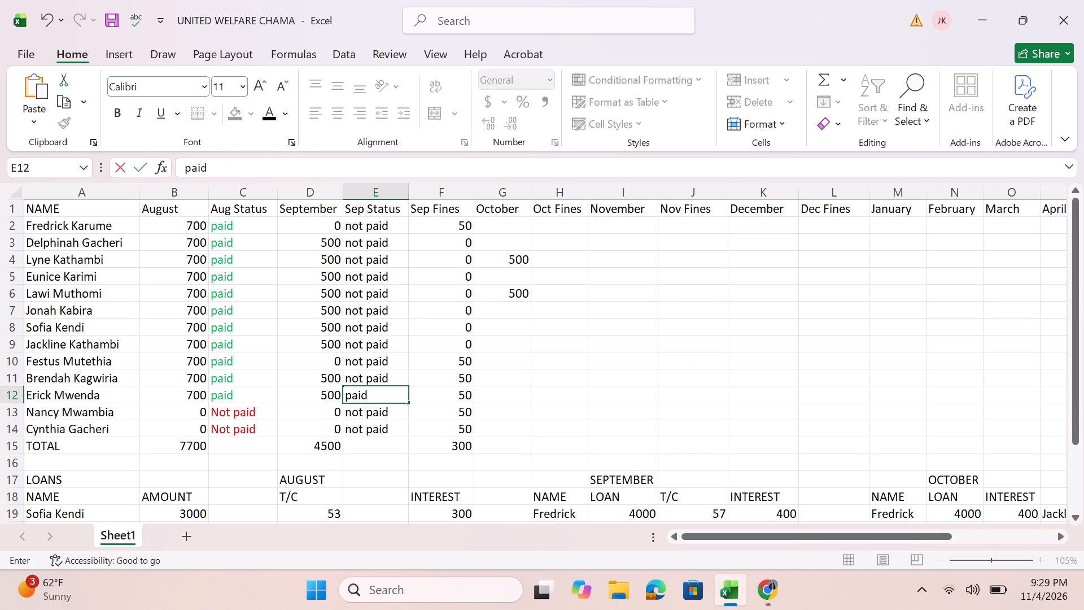
{"action": "left_click", "coordinate": [399, 381]}
{"action": "key", "text": "BackSpace"}
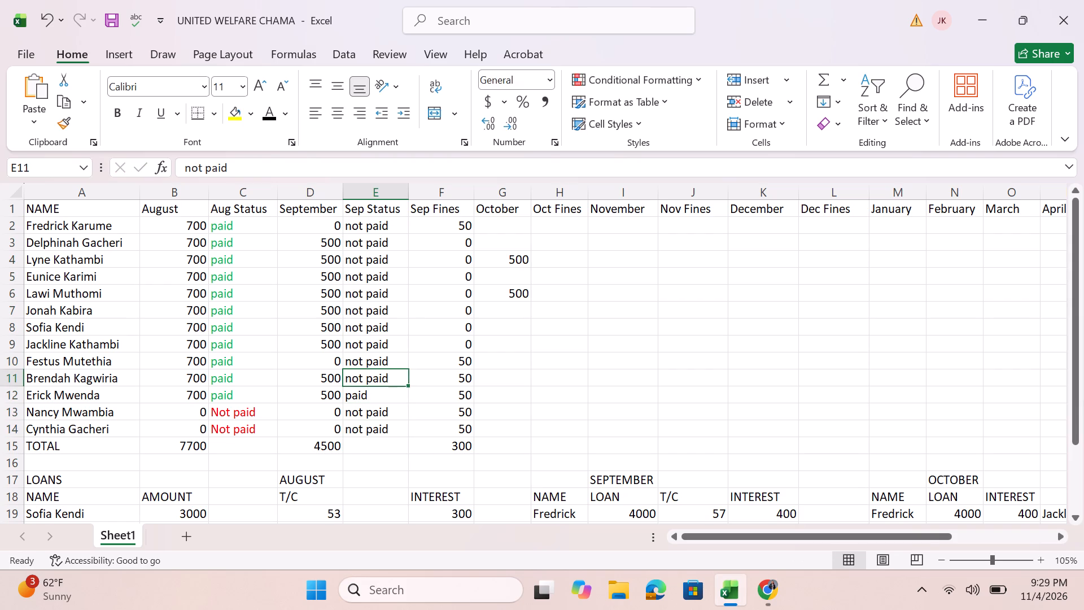
{"action": "type", "text": "paid"}
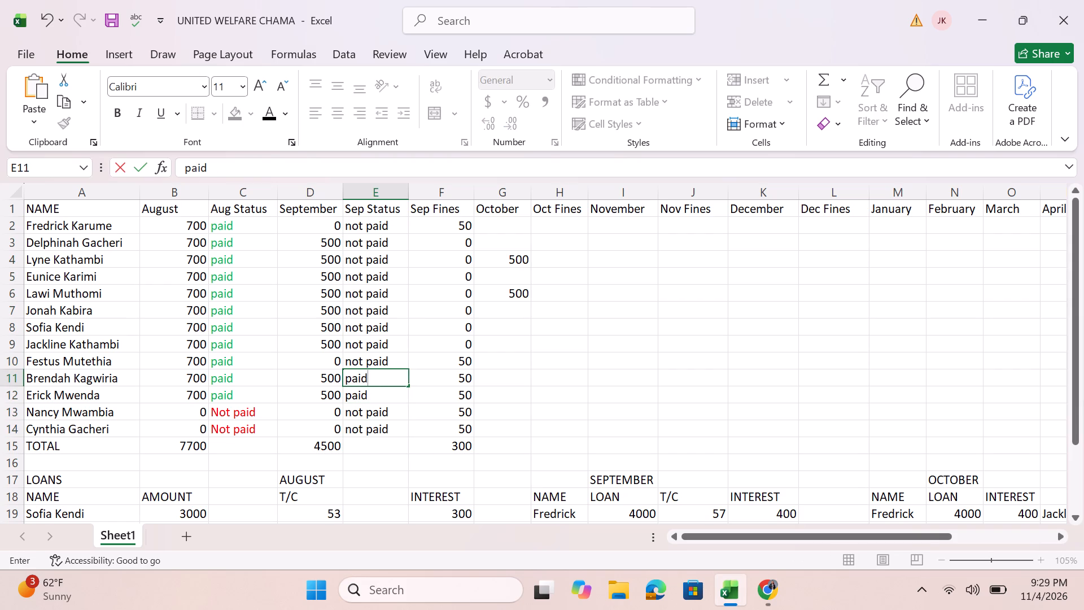
Change the Sep Status entries in cells E3, E4 and E5 to "paid".
{"action": "left_click", "coordinate": [364, 239]}
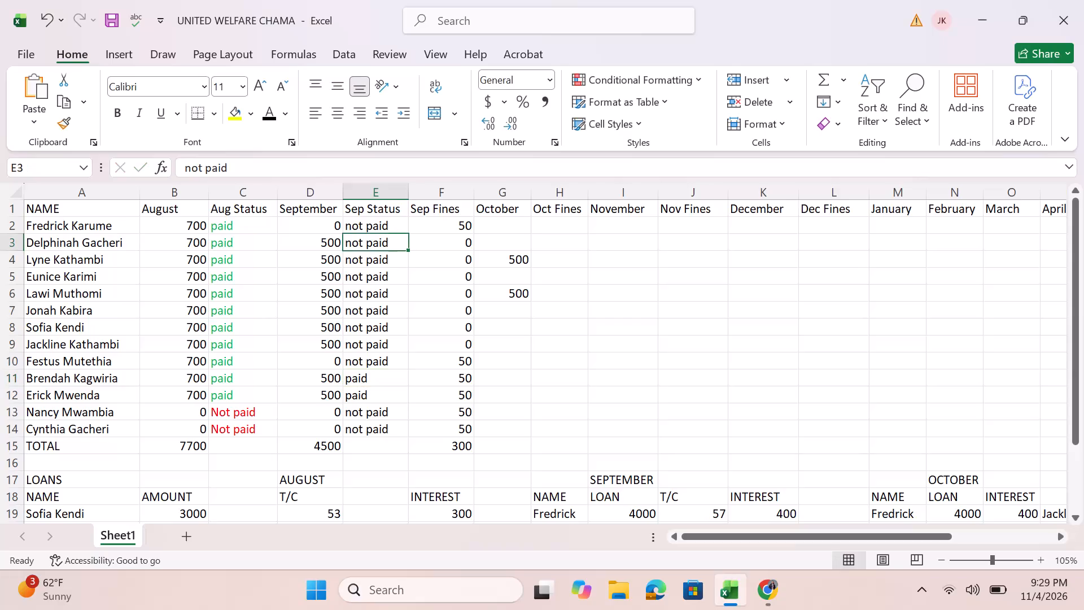
{"action": "key", "text": "BackSpace"}
{"action": "type", "text": "paid"}
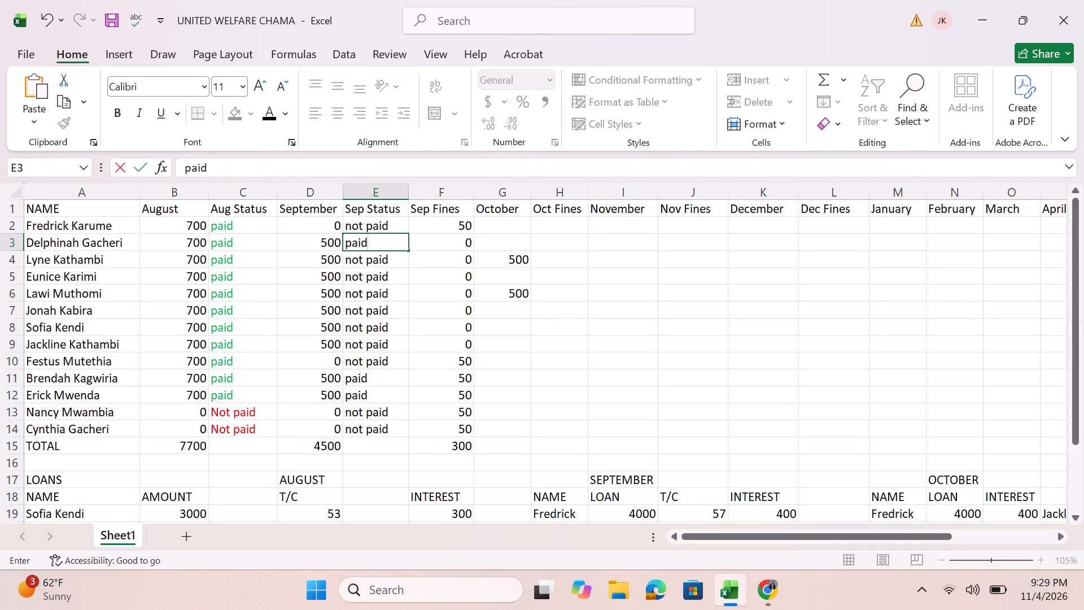
{"action": "key", "text": "Return"}
{"action": "type", "text": "paid"}
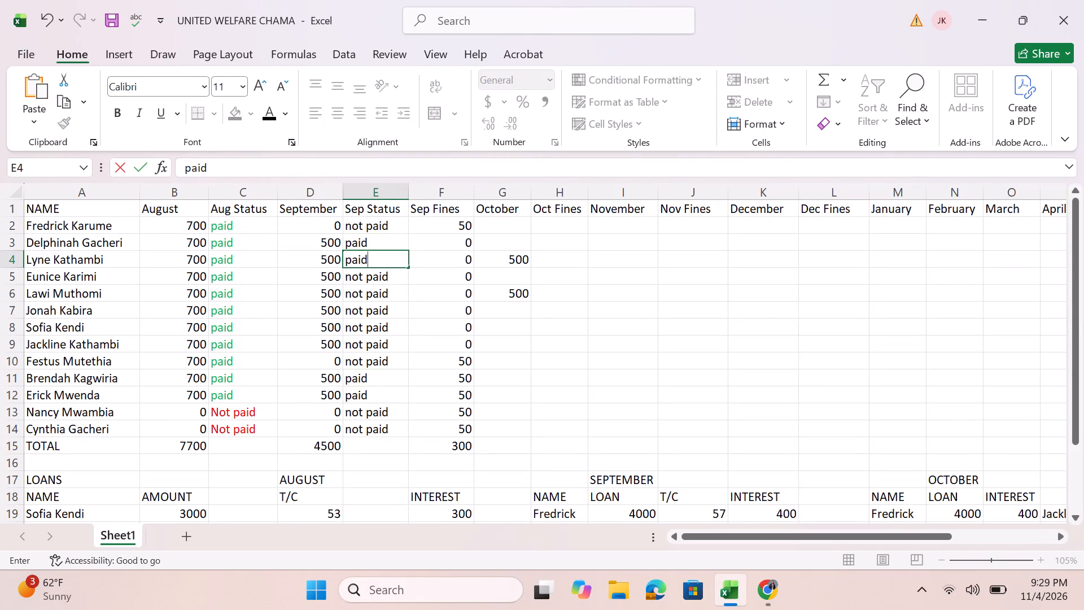
{"action": "key", "text": "Return"}
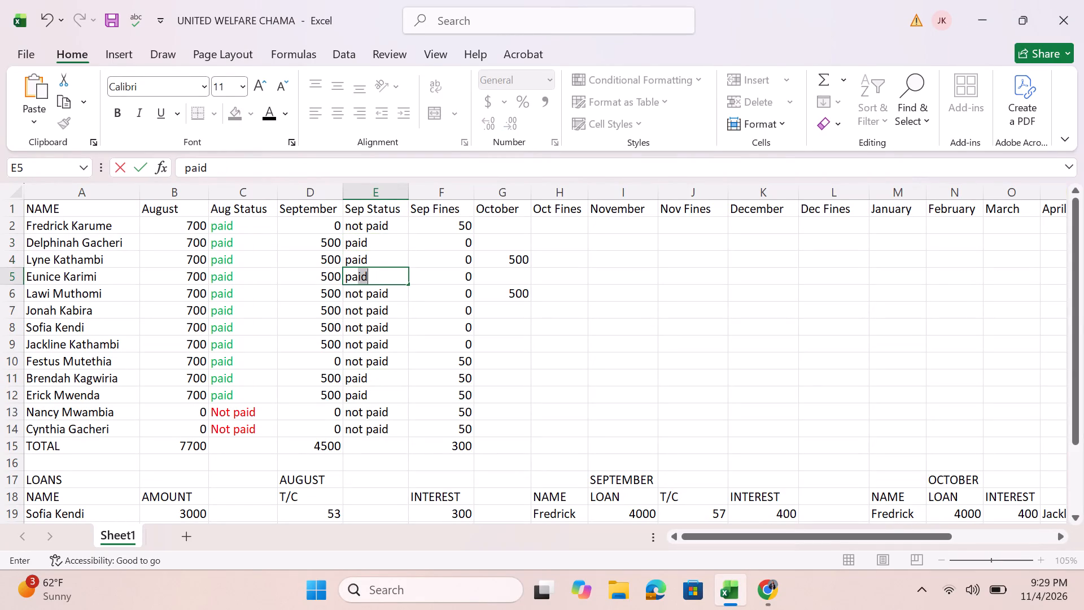
{"action": "left_click", "coordinate": [364, 239]}
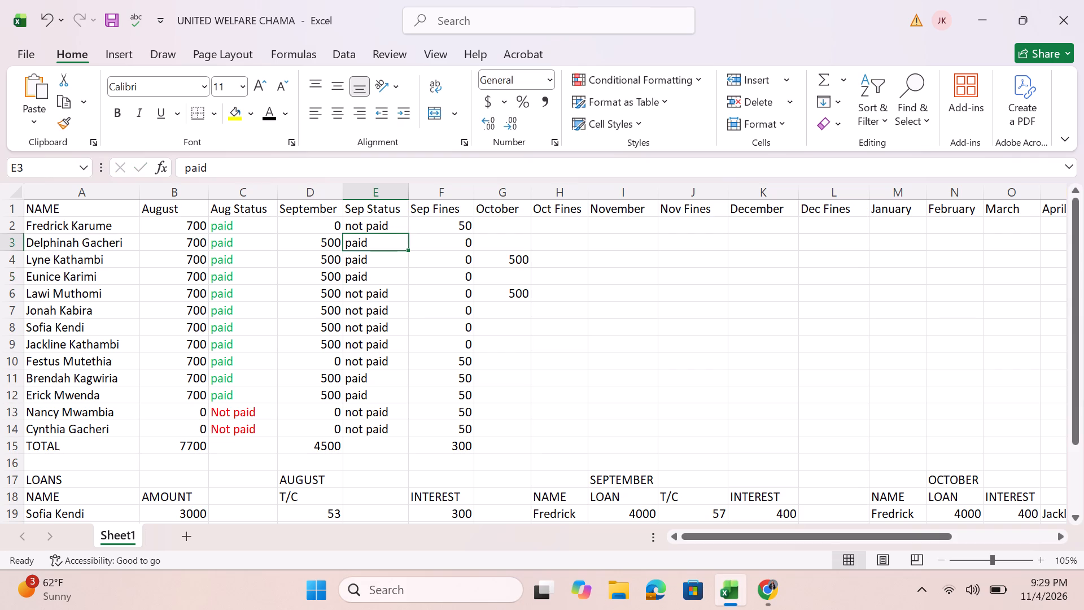
Change the Sep Status entries in cells E6 through E9 to "paid".
{"action": "left_click_drag", "start_coordinate": [379, 302], "coordinate": [378, 297]}
{"action": "left_click", "coordinate": [378, 297]}
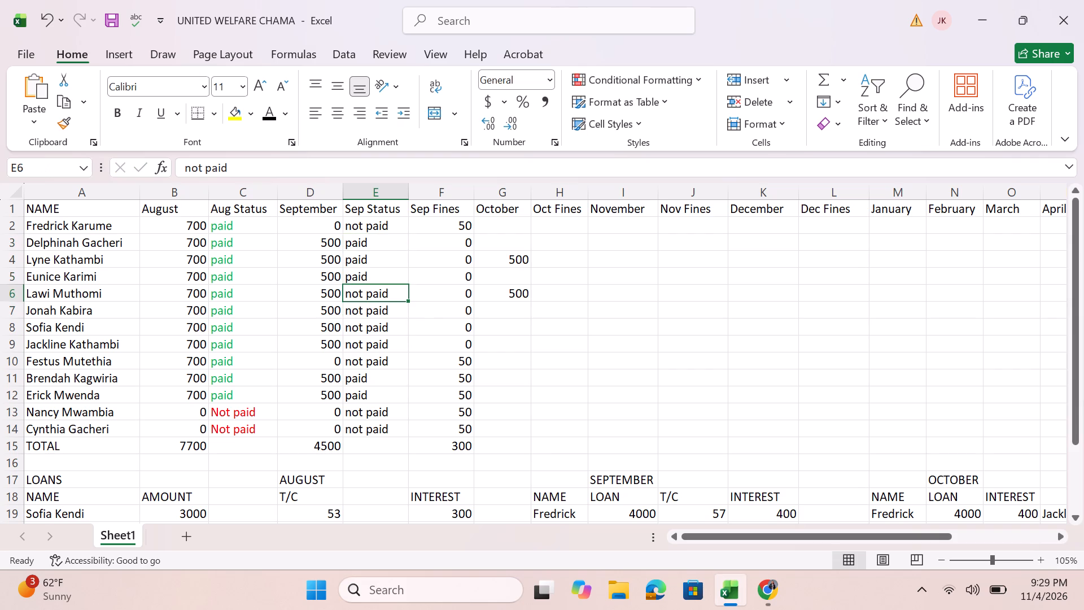
{"action": "key", "text": "BackSpace"}
{"action": "type", "text": "PAI"}
{"action": "key", "text": "Return"}
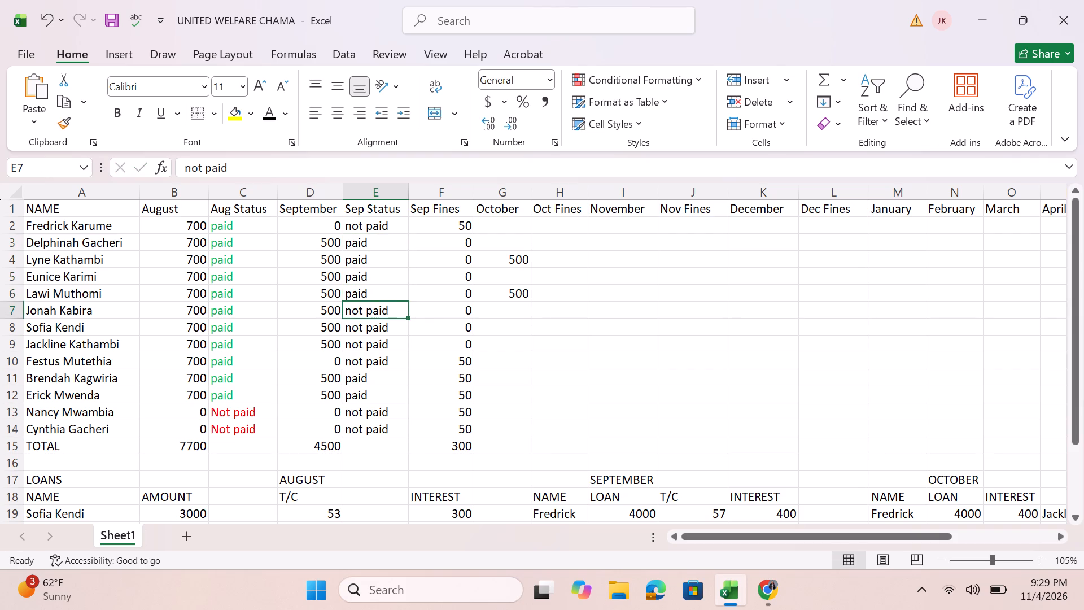
{"action": "key", "text": "BackSpace"}
{"action": "key", "text": "p"}
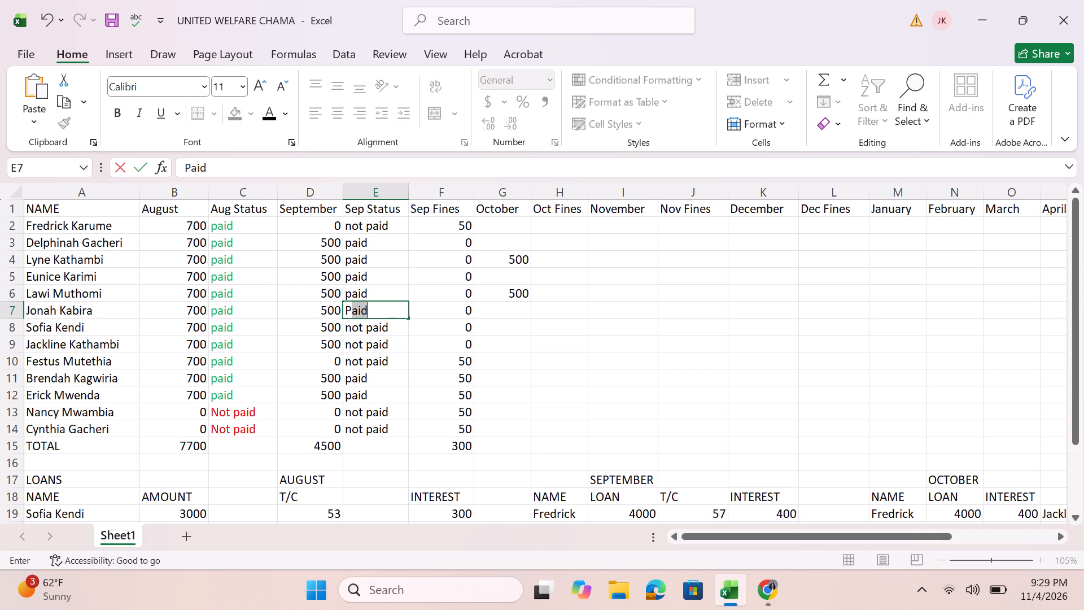
{"action": "key", "text": "Return"}
{"action": "key", "text": "BackSpace"}
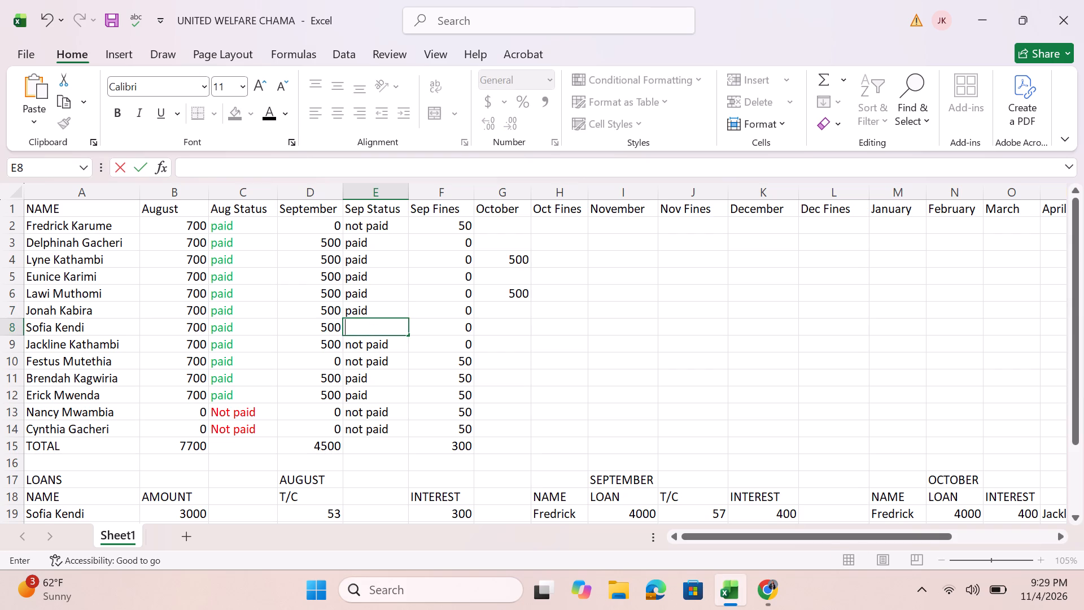
{"action": "key", "text": "p"}
{"action": "key", "text": "Return"}
{"action": "key", "text": "BackSpace"}
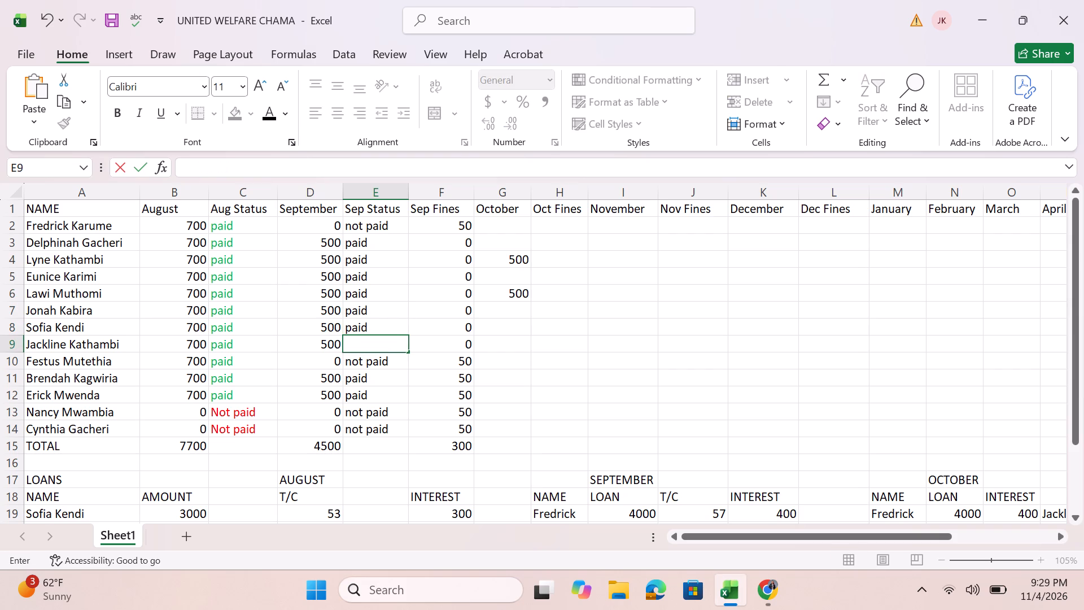
{"action": "key", "text": "p"}
{"action": "key", "text": "Return"}
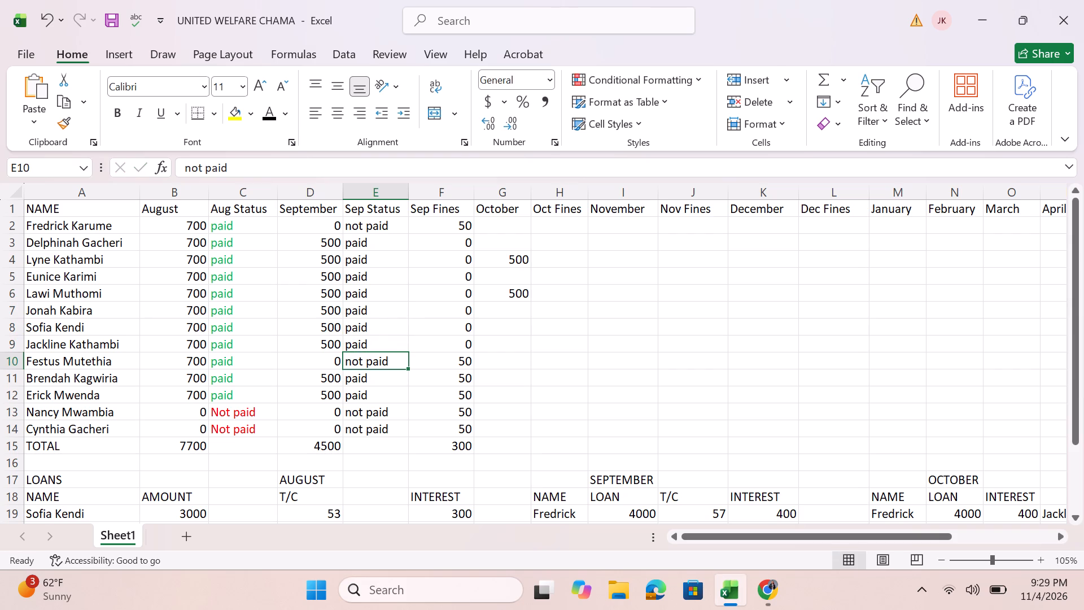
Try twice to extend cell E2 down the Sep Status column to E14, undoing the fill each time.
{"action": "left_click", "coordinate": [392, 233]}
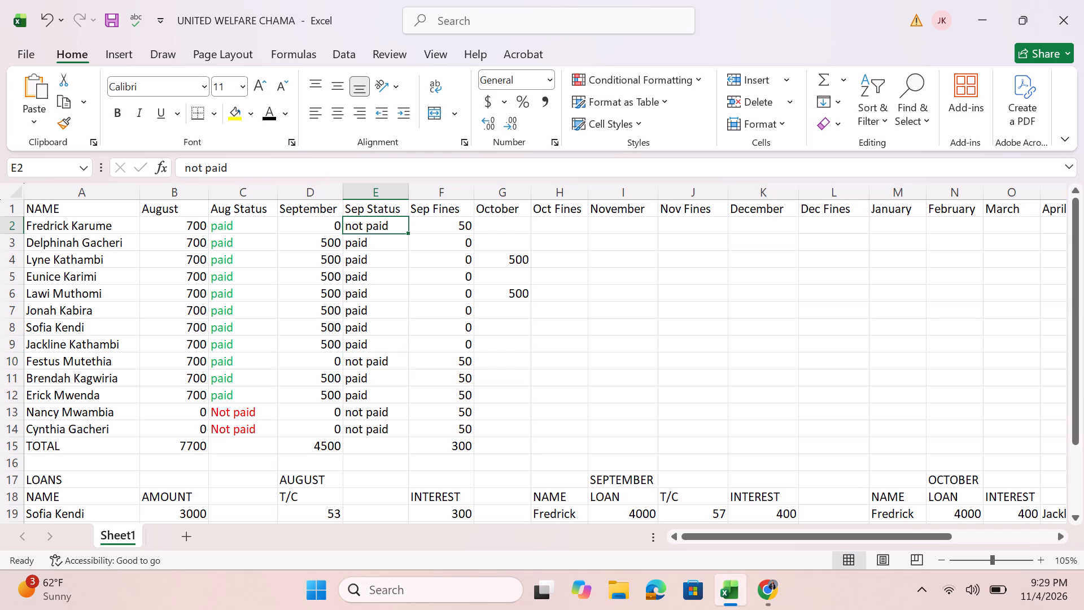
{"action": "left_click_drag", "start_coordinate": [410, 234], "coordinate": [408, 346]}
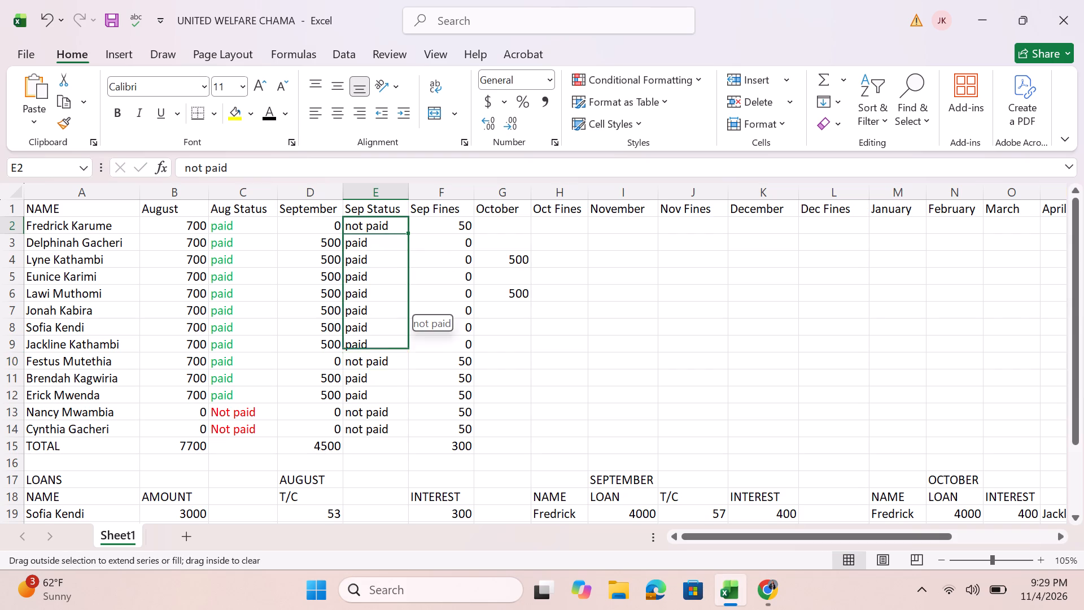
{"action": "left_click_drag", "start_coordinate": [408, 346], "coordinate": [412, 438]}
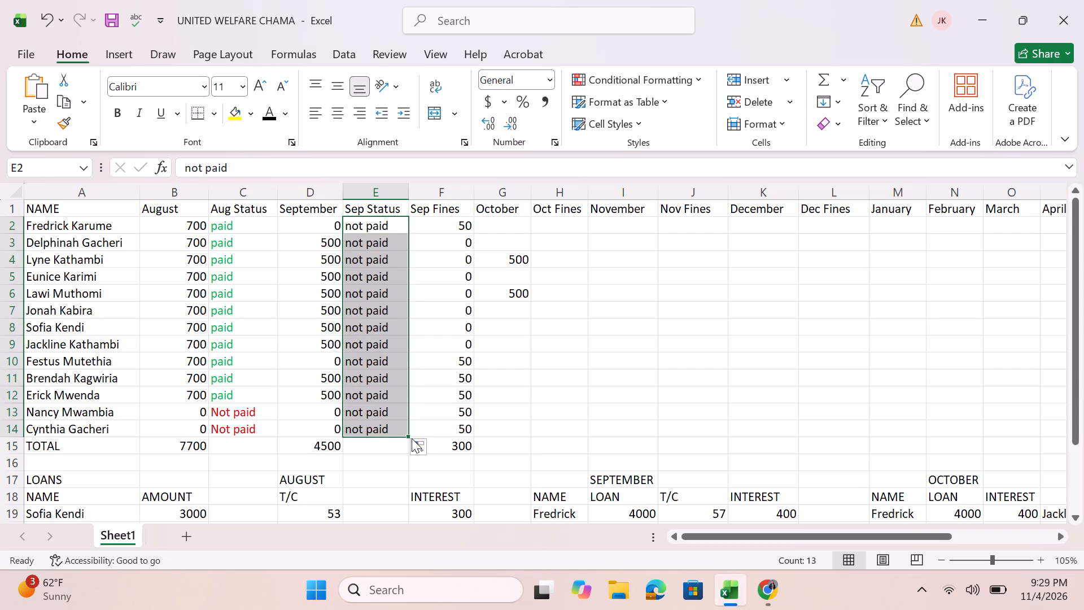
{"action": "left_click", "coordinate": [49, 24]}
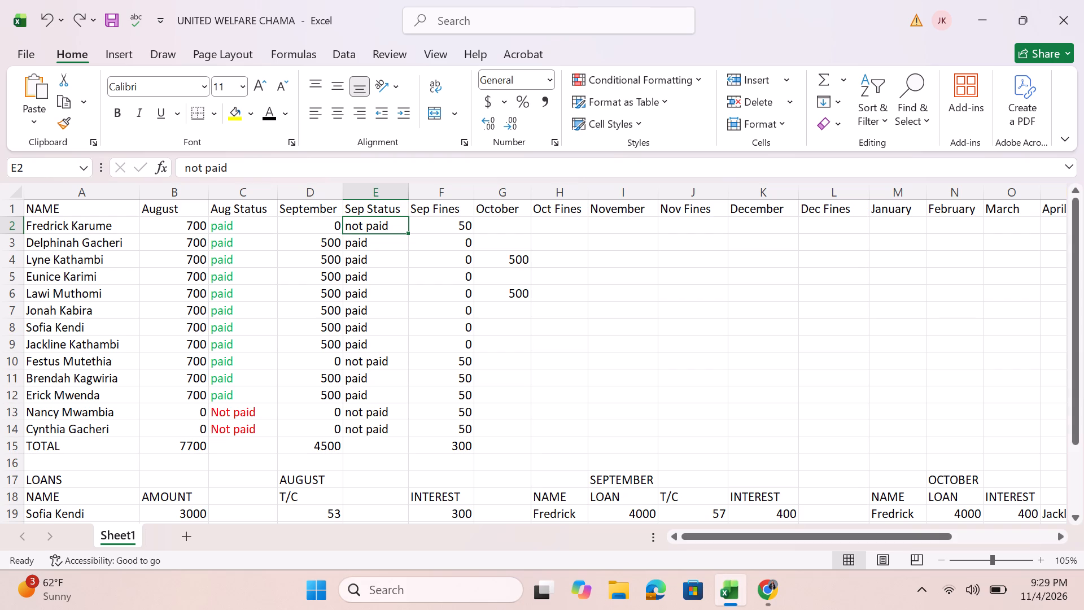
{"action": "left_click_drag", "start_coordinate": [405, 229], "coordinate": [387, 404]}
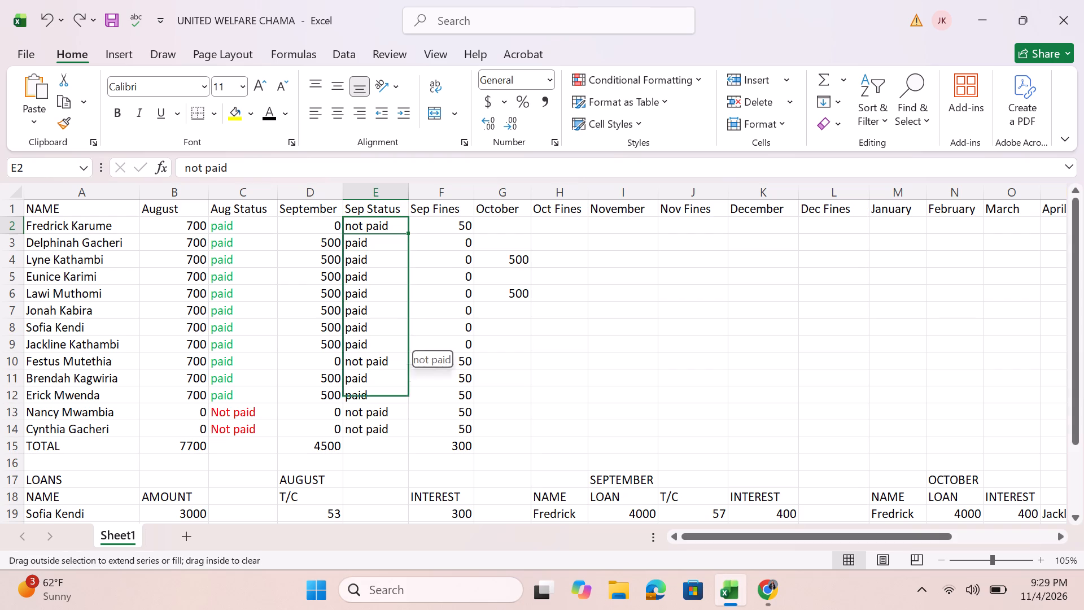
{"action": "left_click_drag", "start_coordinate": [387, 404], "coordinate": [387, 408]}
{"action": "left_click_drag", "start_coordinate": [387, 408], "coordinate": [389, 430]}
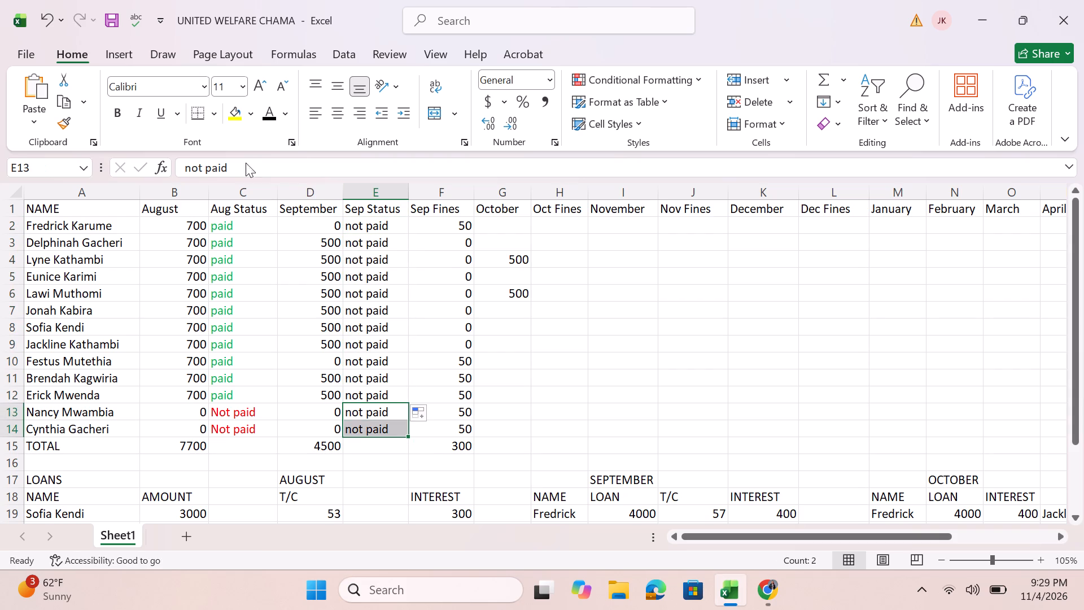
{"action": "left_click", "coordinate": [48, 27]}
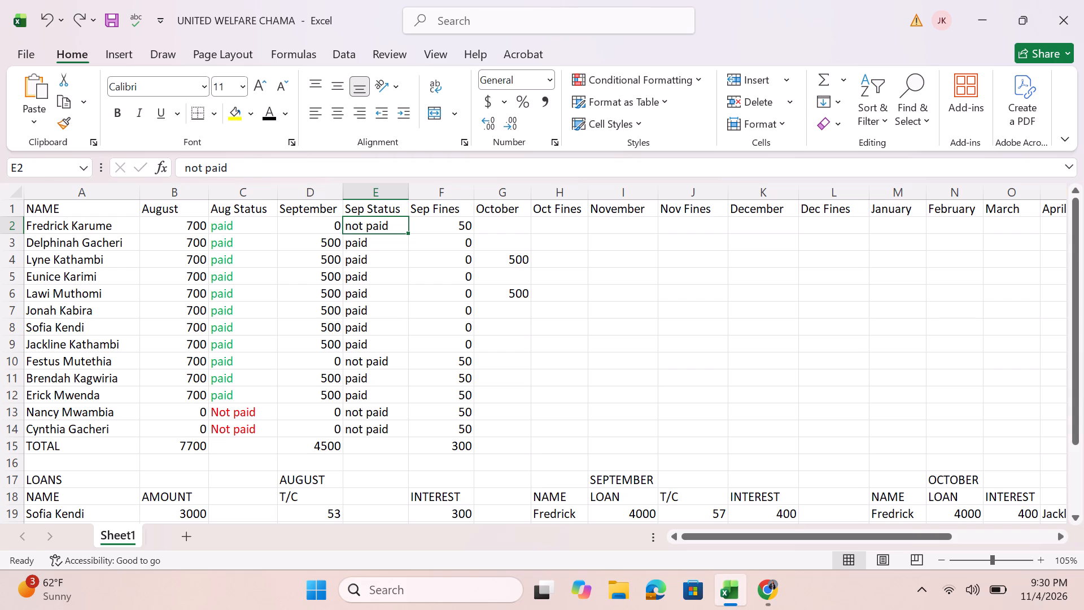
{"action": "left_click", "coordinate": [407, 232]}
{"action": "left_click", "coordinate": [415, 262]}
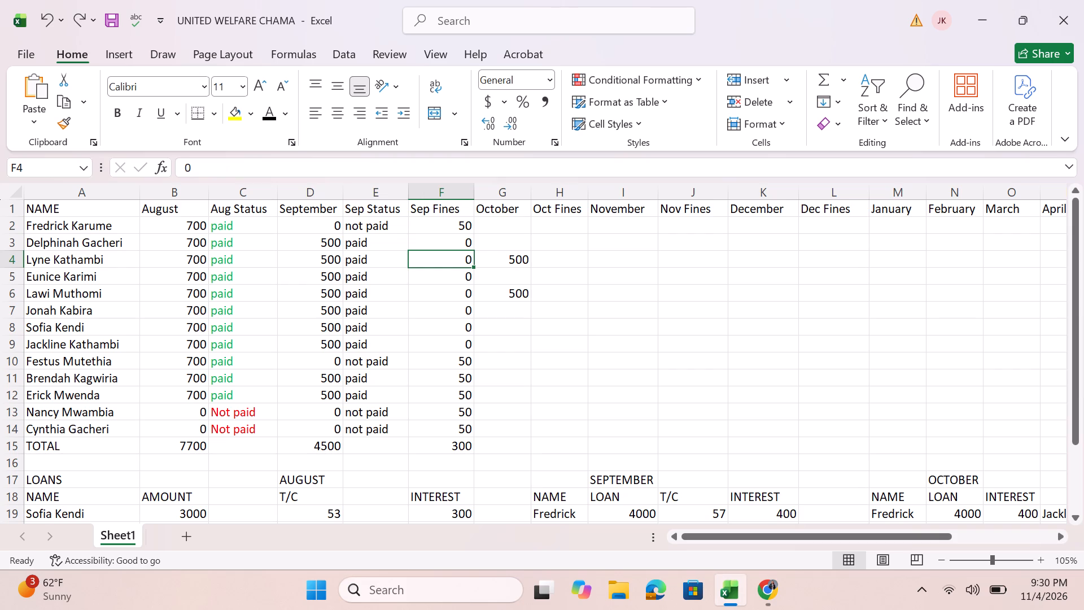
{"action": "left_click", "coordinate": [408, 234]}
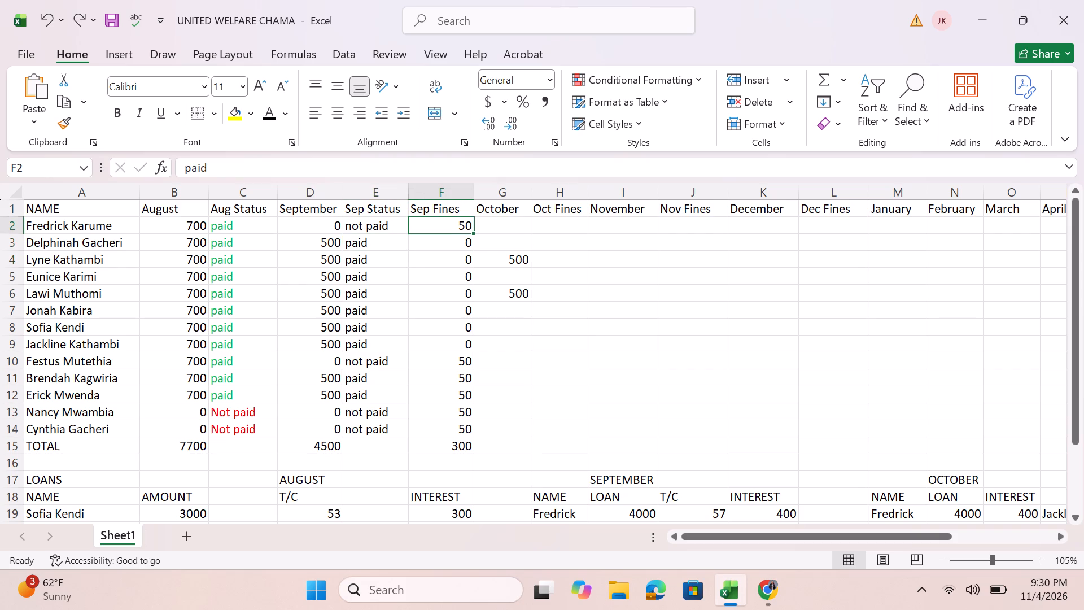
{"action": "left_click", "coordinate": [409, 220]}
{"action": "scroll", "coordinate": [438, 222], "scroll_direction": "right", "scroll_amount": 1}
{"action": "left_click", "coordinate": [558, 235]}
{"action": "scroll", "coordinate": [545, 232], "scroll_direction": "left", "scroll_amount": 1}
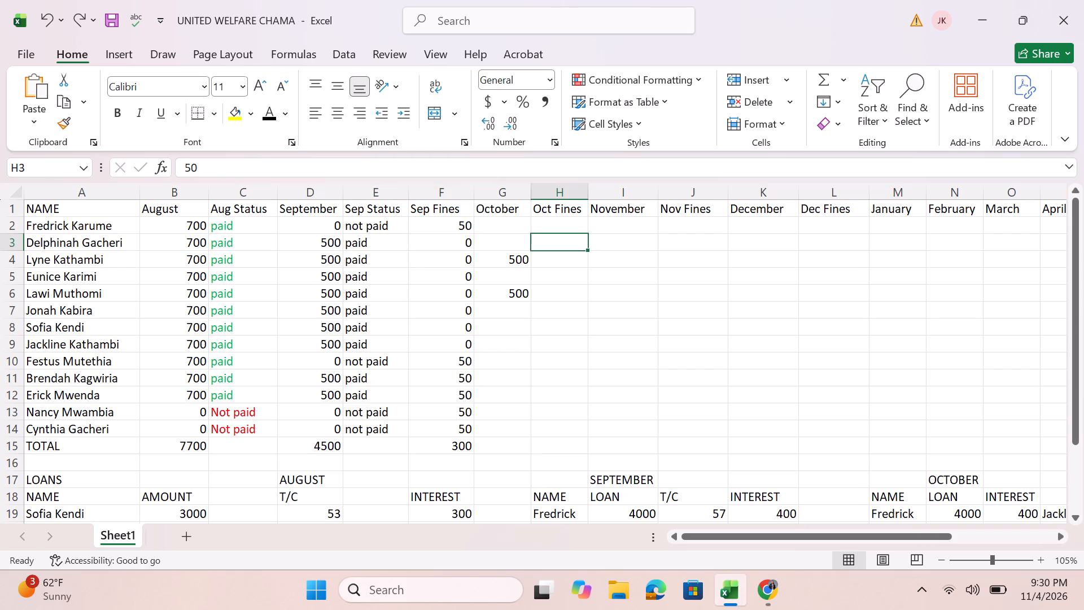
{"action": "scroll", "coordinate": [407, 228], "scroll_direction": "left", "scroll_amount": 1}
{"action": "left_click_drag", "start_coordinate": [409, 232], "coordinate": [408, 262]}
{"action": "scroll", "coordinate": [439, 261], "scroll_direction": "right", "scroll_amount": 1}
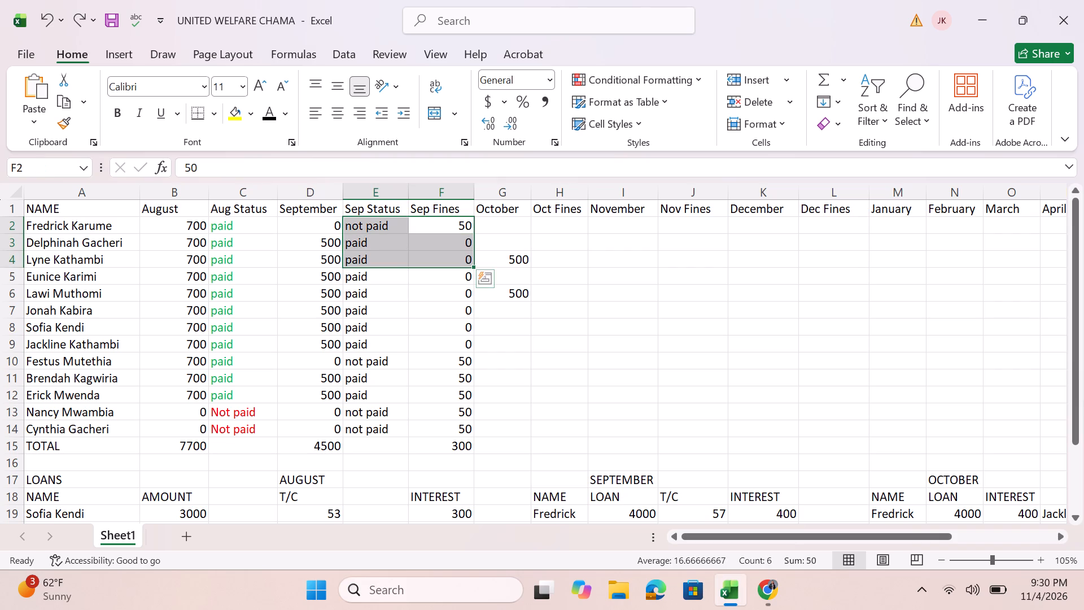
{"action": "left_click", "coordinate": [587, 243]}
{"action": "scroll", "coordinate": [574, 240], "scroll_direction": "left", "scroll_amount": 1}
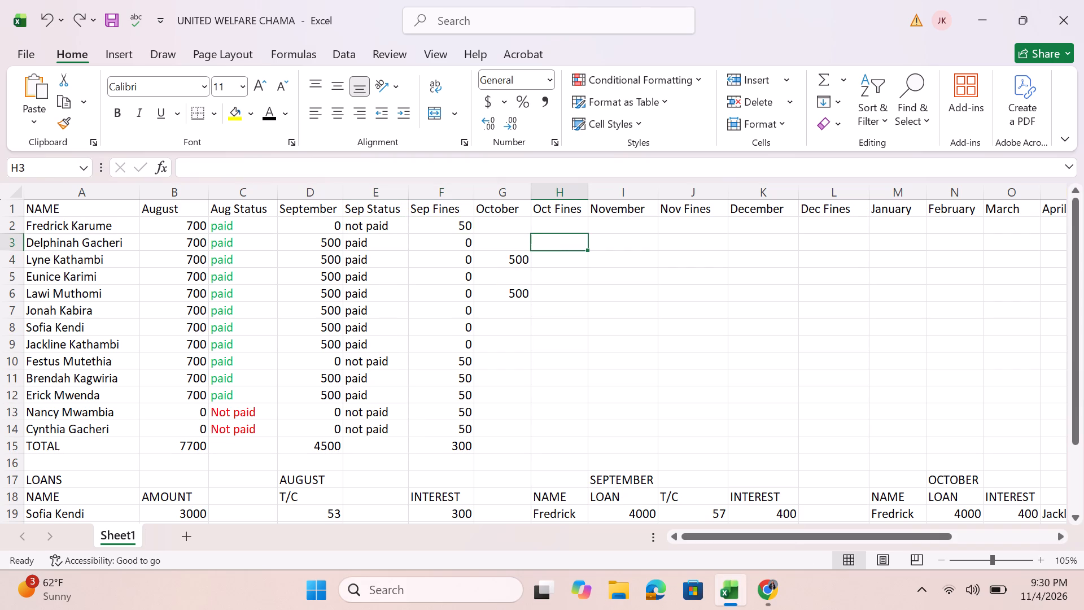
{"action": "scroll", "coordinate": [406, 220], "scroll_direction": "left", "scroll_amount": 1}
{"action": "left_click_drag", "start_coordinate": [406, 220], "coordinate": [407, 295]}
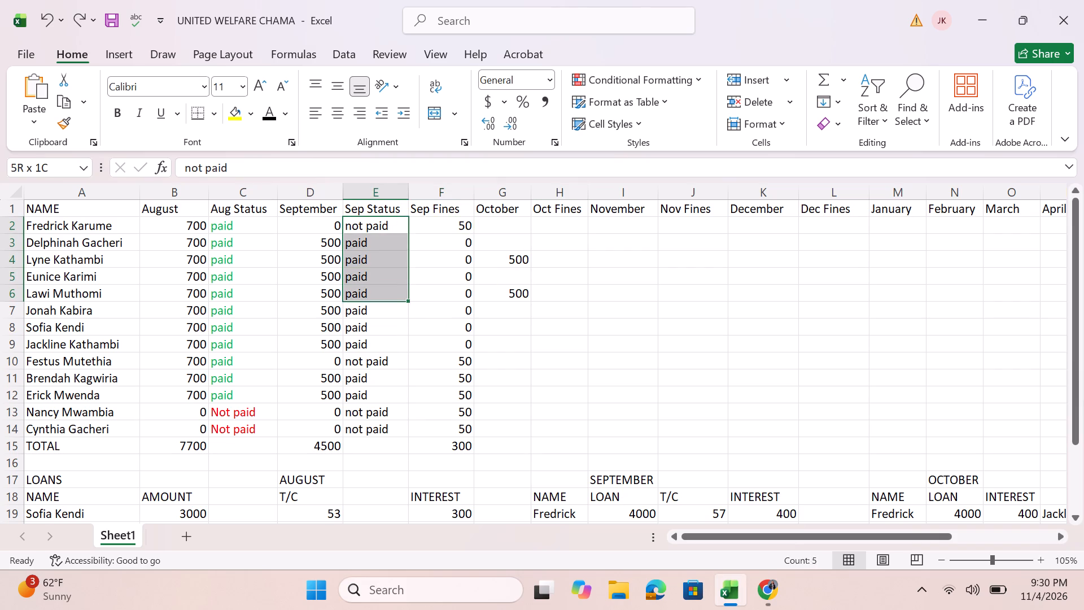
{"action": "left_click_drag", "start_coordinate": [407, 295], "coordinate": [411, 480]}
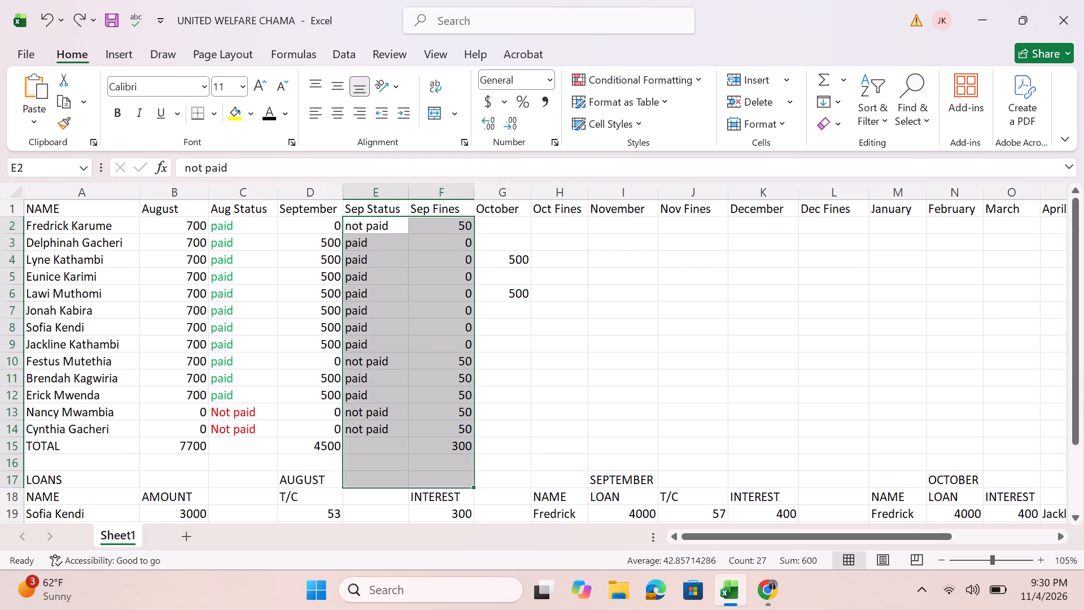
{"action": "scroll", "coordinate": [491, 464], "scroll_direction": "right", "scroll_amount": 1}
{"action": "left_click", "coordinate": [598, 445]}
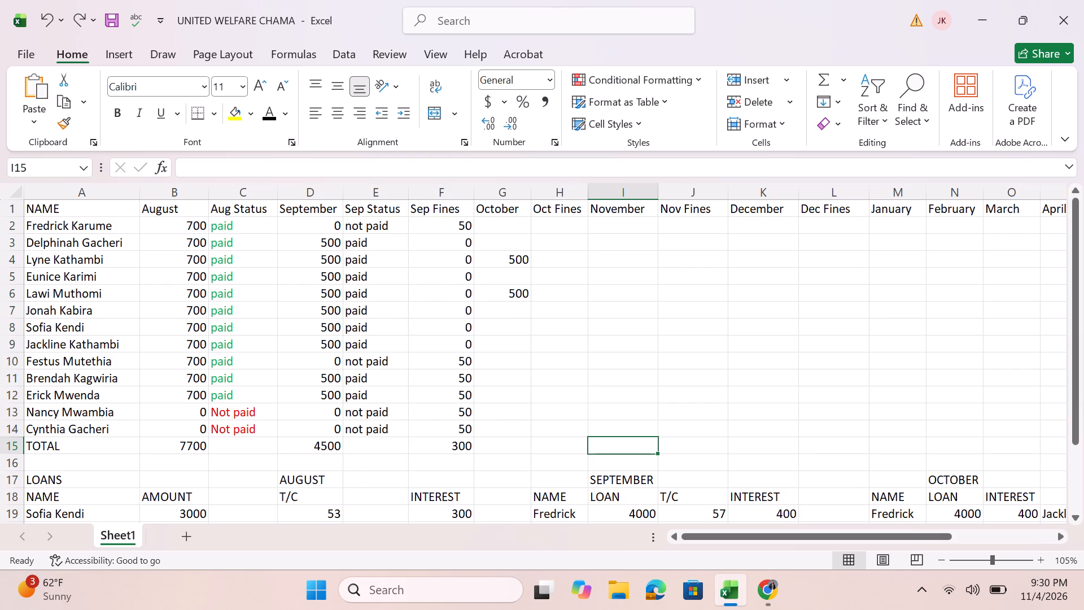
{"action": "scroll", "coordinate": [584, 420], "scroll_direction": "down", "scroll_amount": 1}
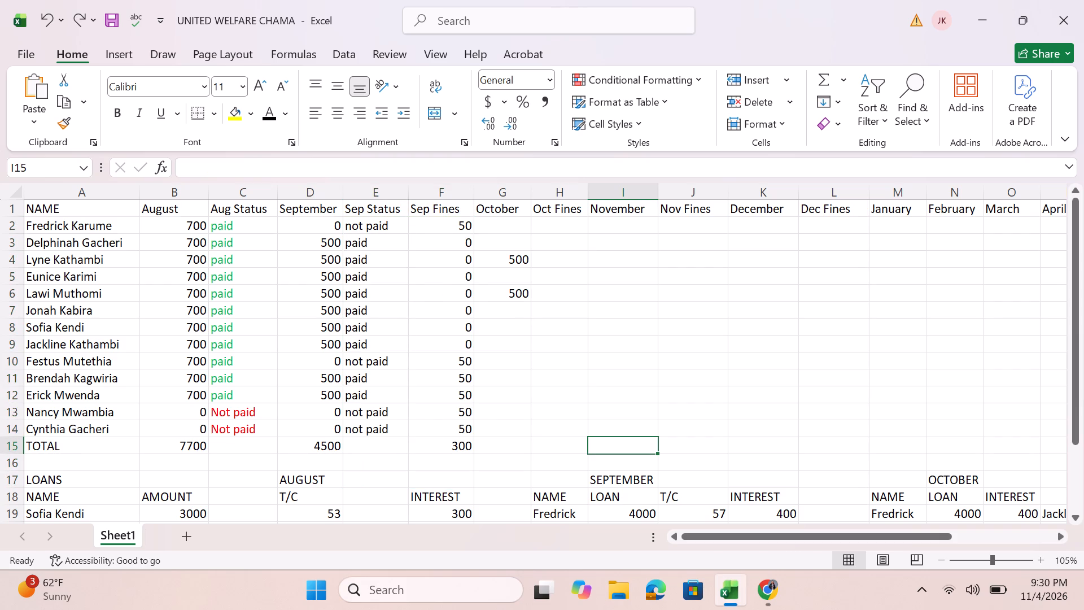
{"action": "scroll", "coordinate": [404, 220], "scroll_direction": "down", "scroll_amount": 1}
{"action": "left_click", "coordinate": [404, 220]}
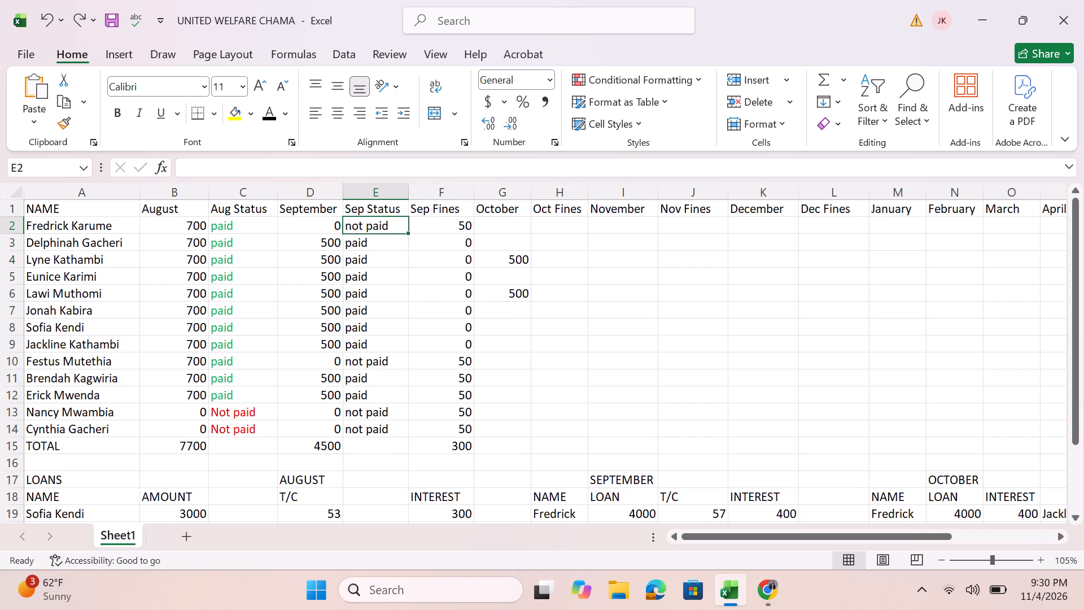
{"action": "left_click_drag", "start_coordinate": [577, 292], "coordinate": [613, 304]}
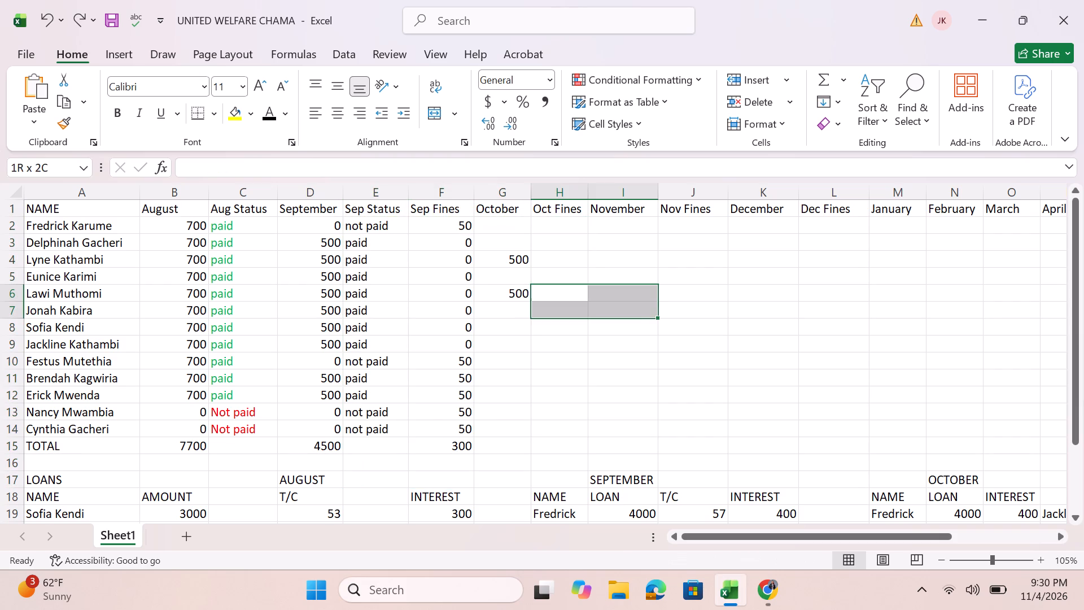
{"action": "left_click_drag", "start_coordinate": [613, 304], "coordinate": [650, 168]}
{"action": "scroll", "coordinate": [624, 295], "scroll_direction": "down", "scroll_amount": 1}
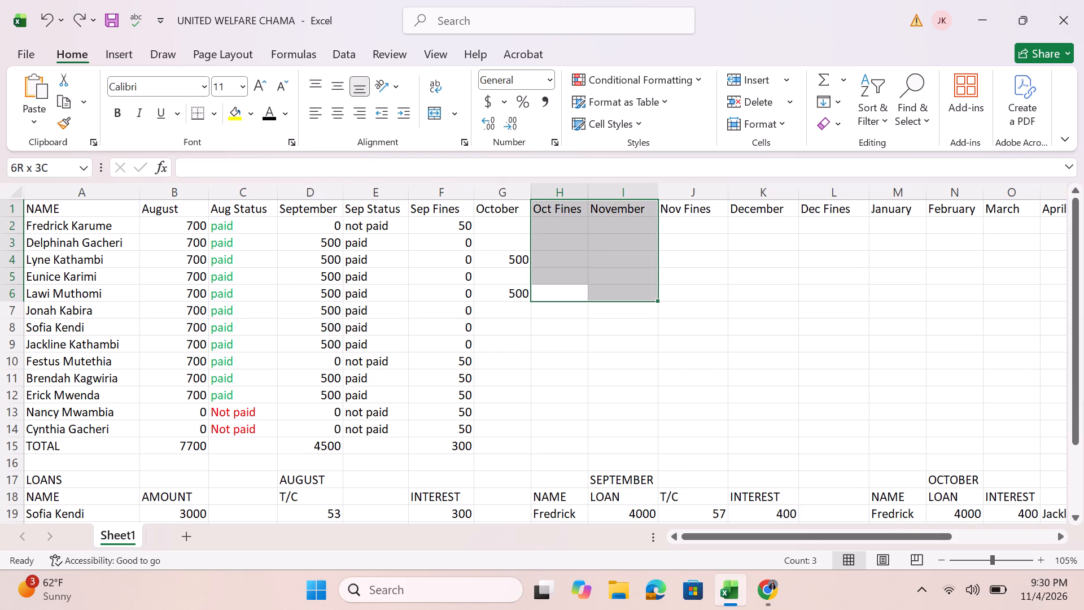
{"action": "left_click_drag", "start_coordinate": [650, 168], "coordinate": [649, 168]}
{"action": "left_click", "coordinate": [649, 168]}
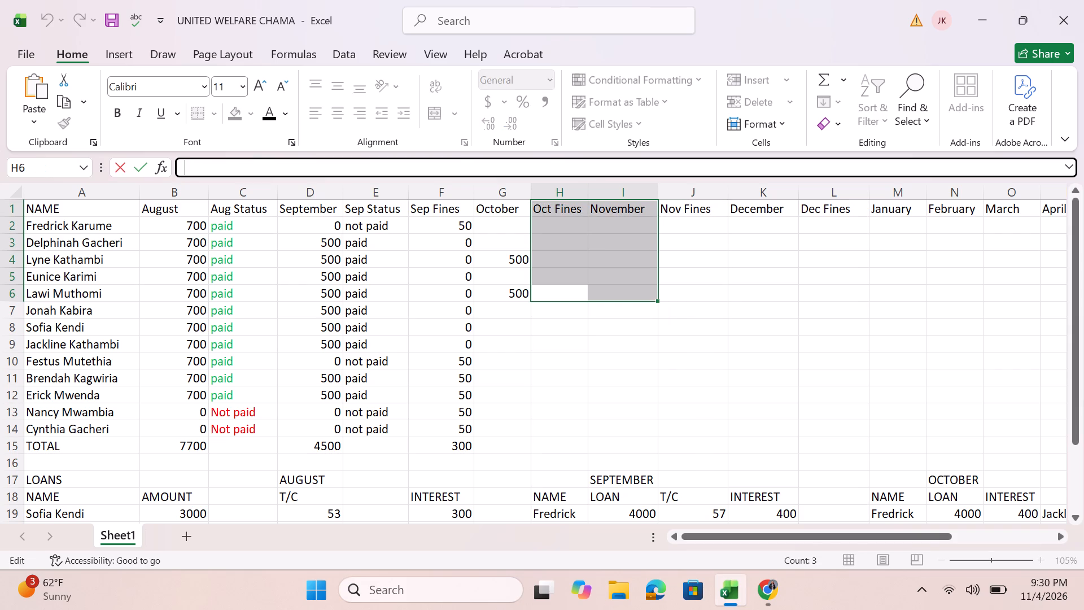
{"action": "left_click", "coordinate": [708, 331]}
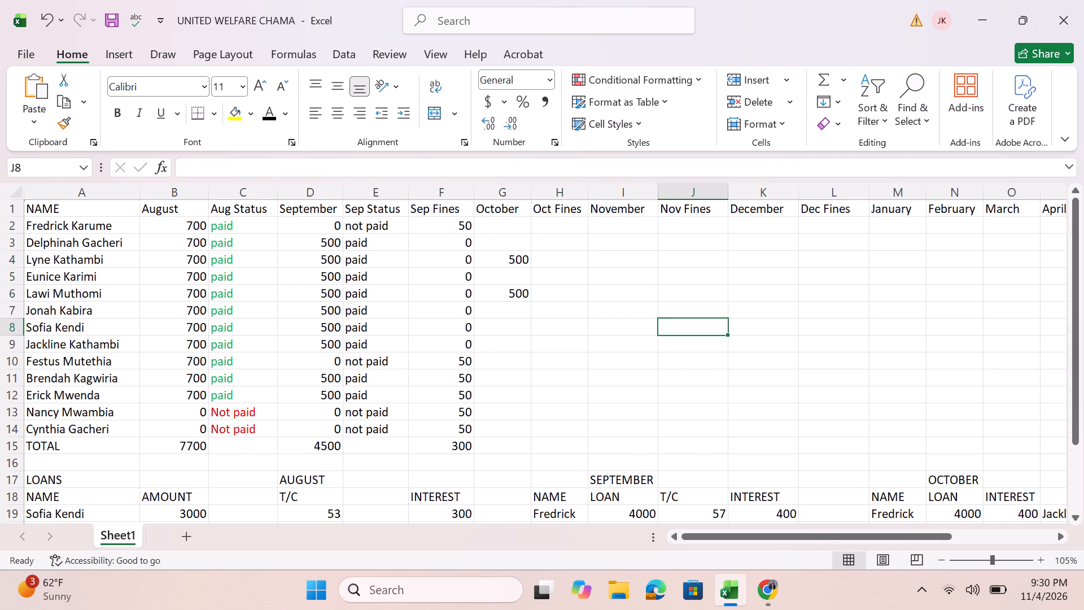
Start a Text That Contains conditional formatting rule for the Sep Status cells E2 through E15.
{"action": "left_click_drag", "start_coordinate": [405, 229], "coordinate": [414, 382]}
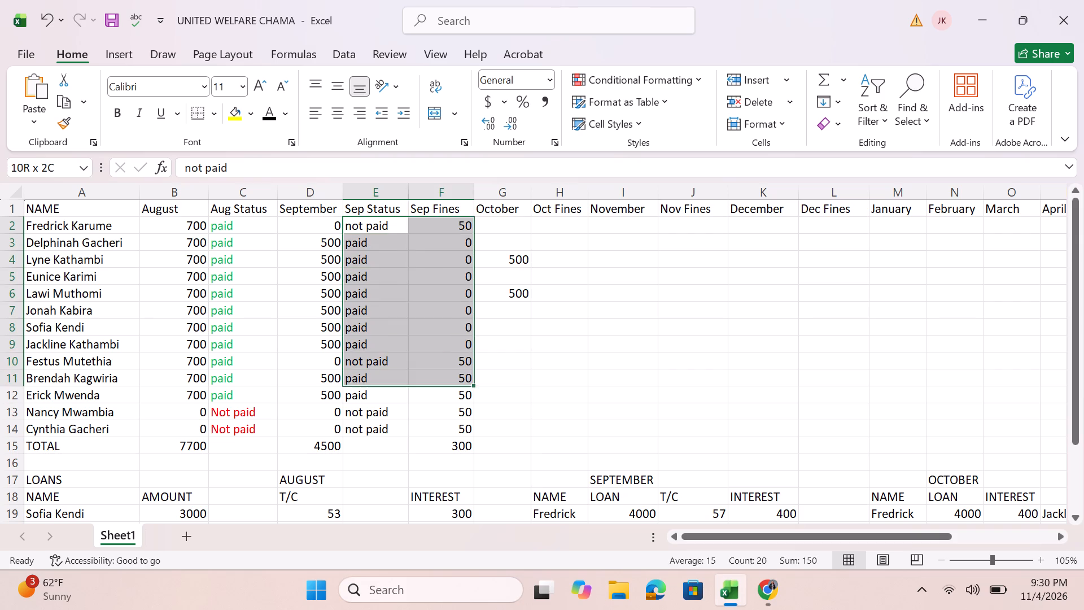
{"action": "left_click_drag", "start_coordinate": [414, 382], "coordinate": [380, 439]}
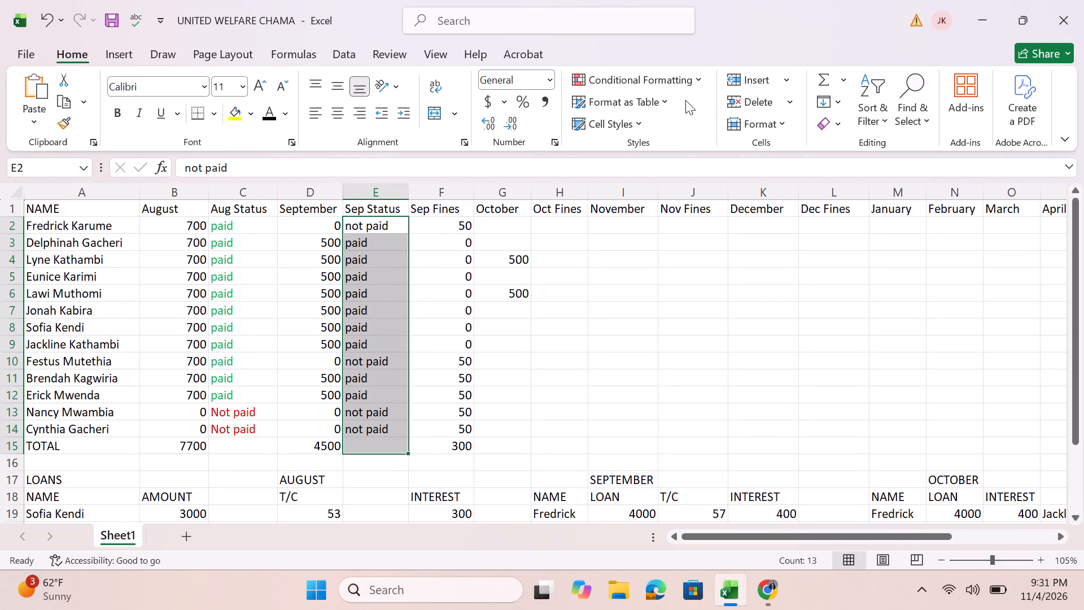
{"action": "left_click", "coordinate": [679, 80]}
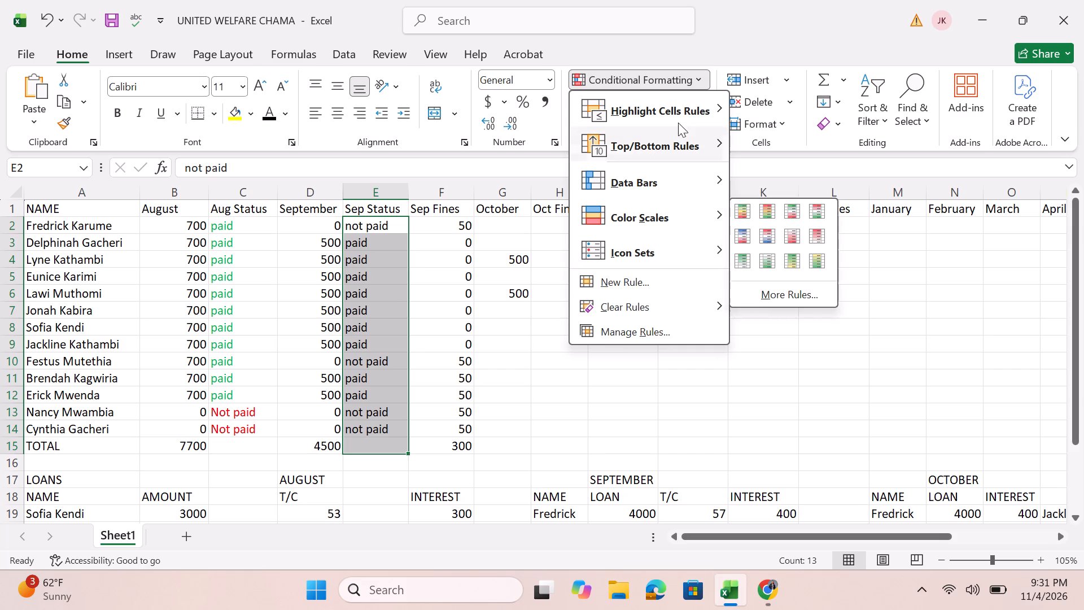
{"action": "left_click", "coordinate": [665, 101]}
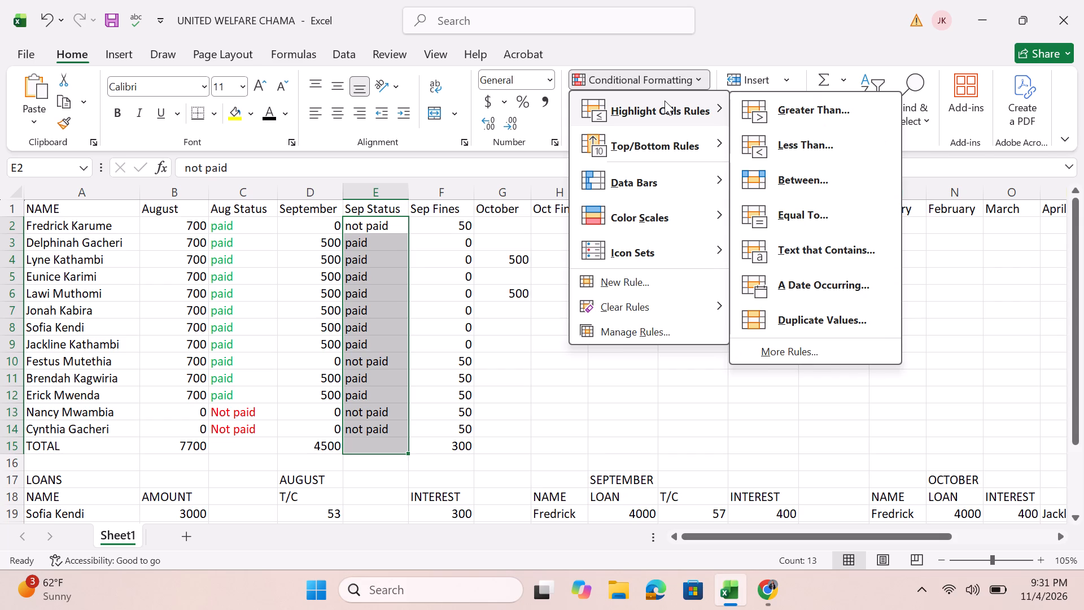
{"action": "left_click", "coordinate": [821, 246]}
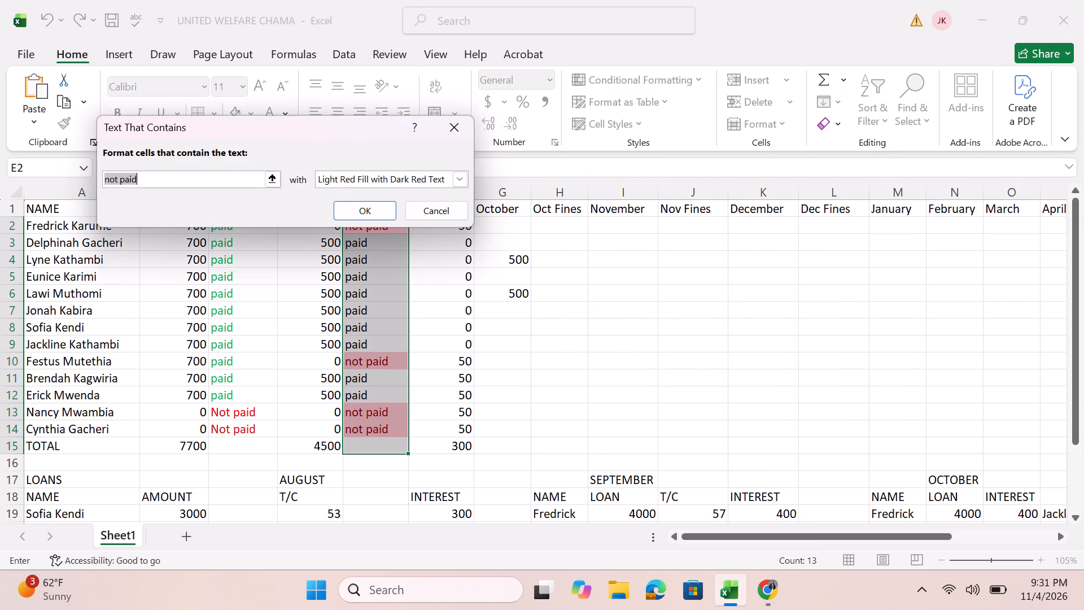